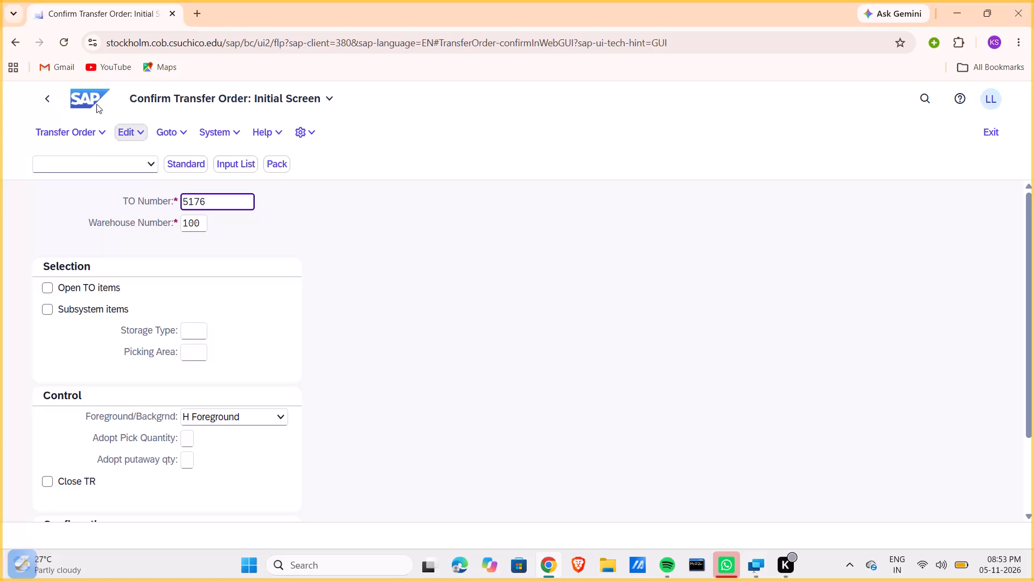
Leave the transfer order confirmation and open Manage Business Partner Master Data from the Sales and Distribution area.
click(52, 101)
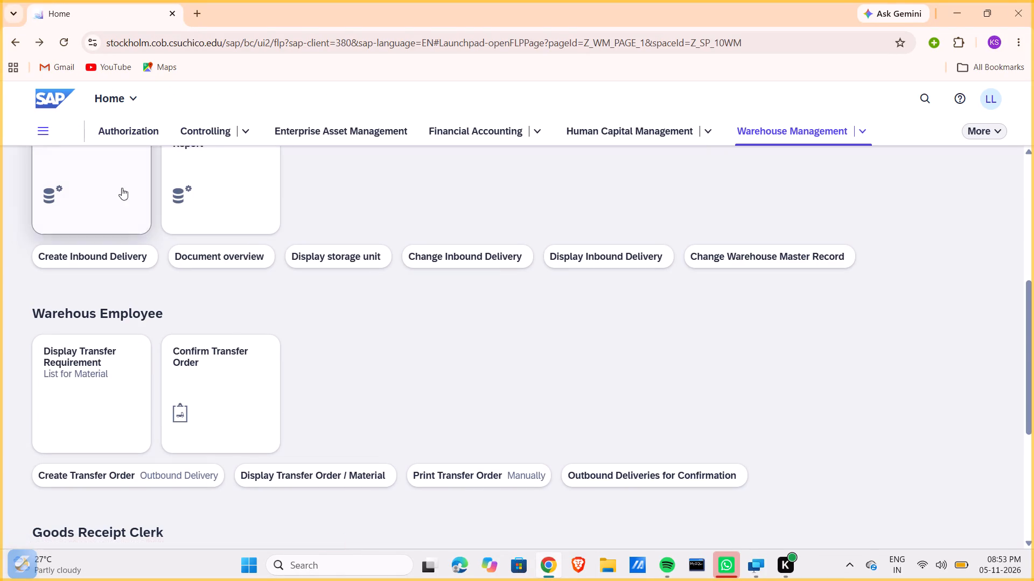
click(137, 133)
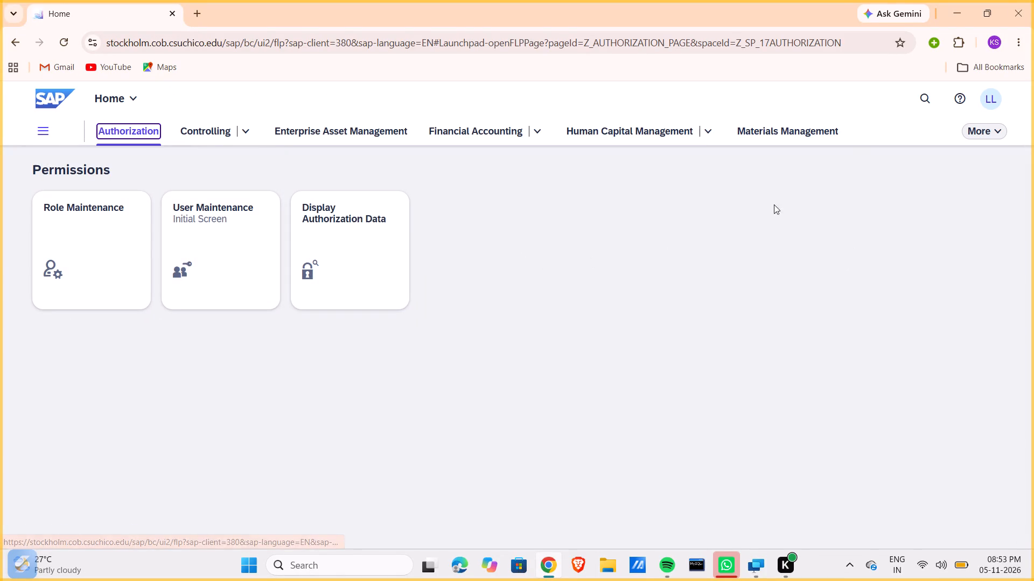
click(977, 134)
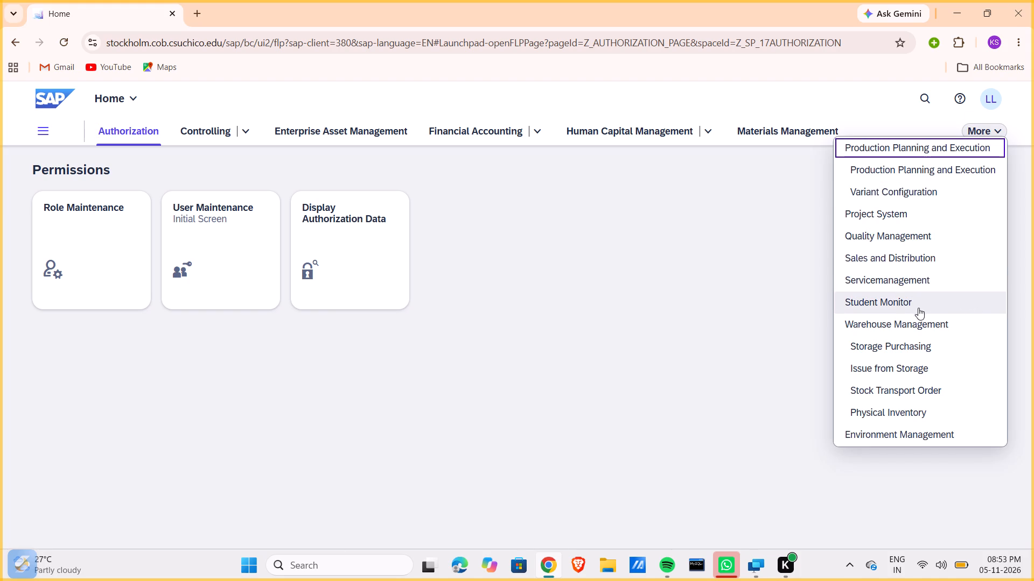
click(897, 259)
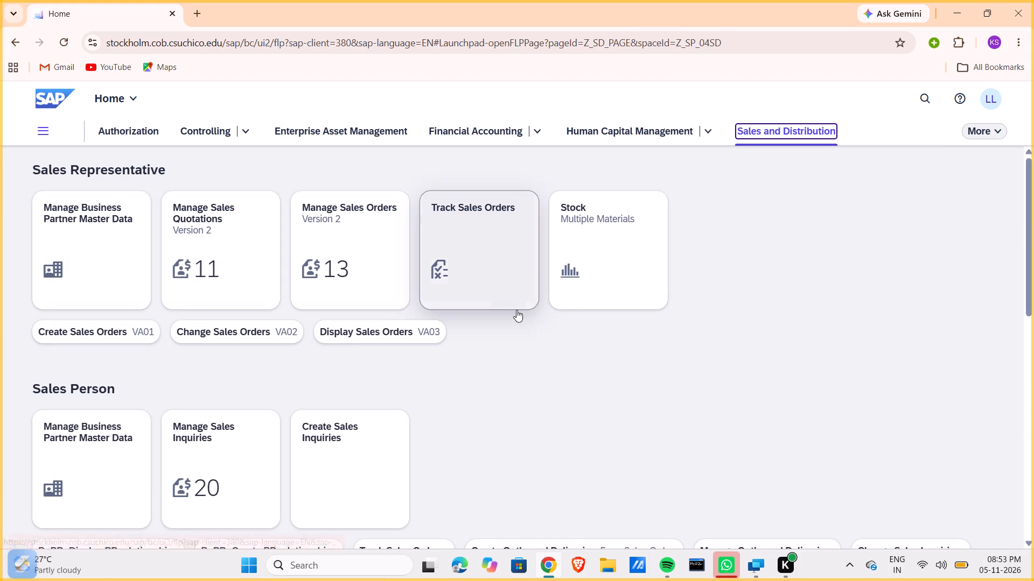
triple_click(67, 217)
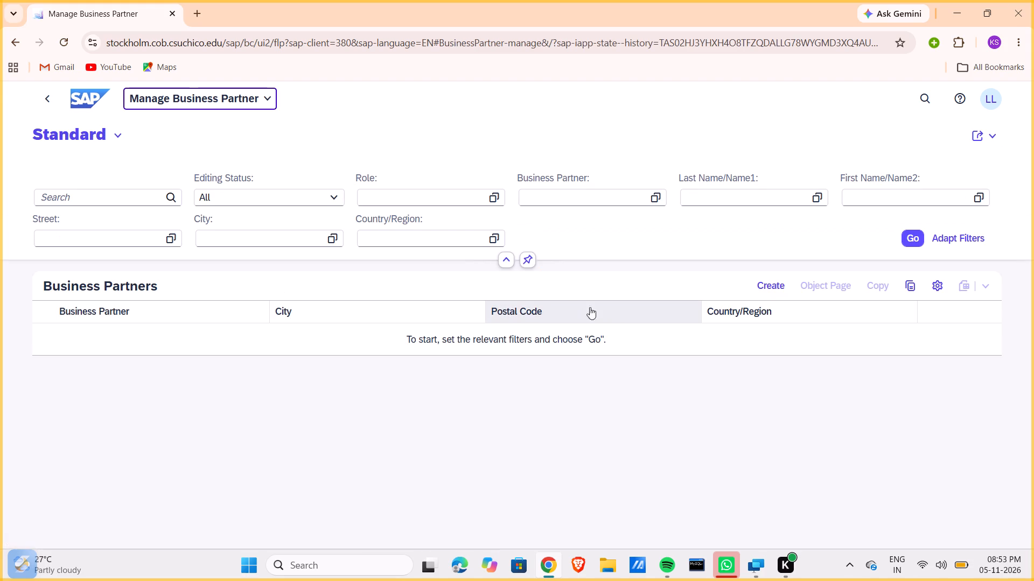
Start creating an organization business partner and assign it the BP role FLCU00.
click(756, 288)
click(788, 342)
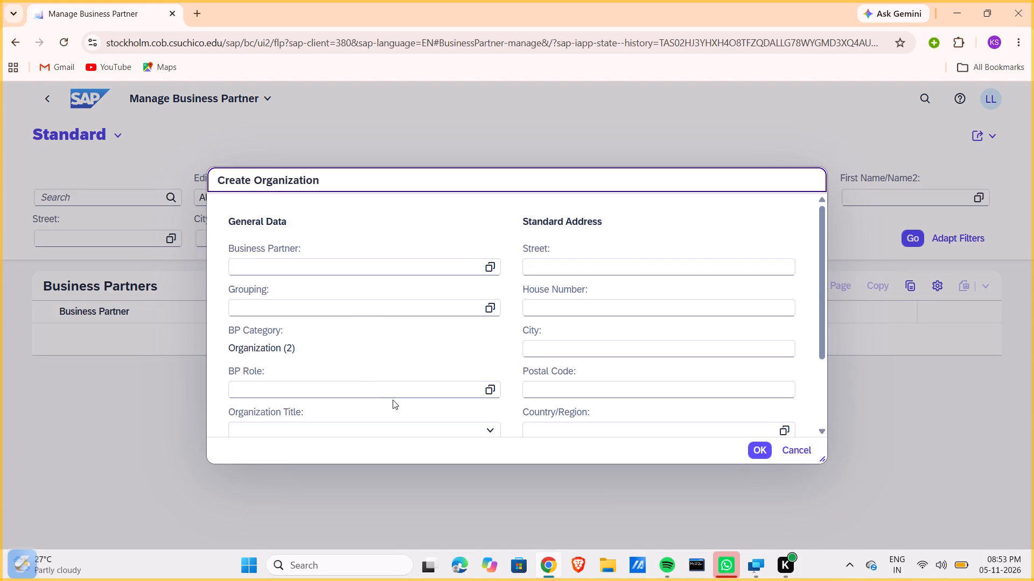
click(494, 392)
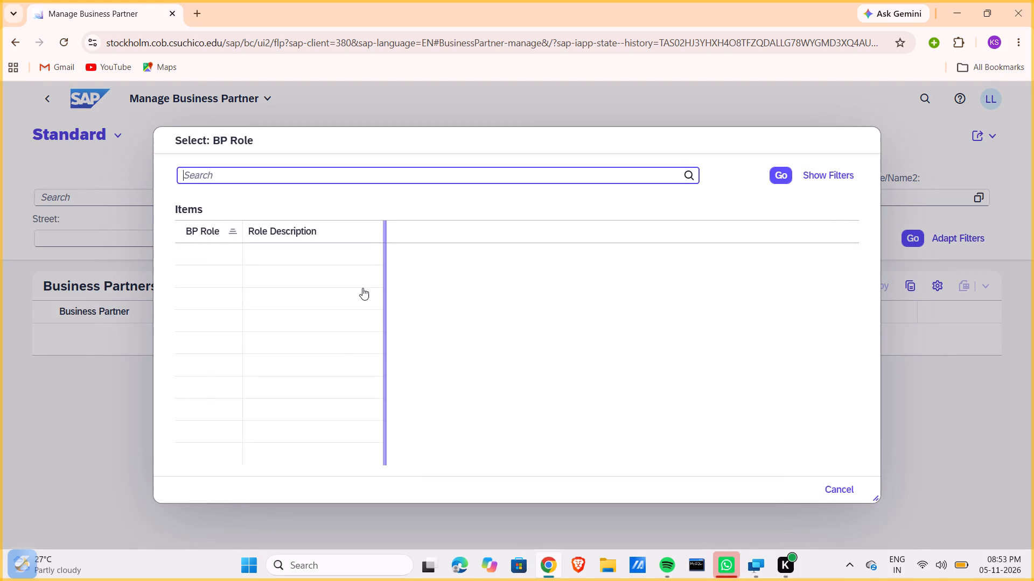
click(246, 173)
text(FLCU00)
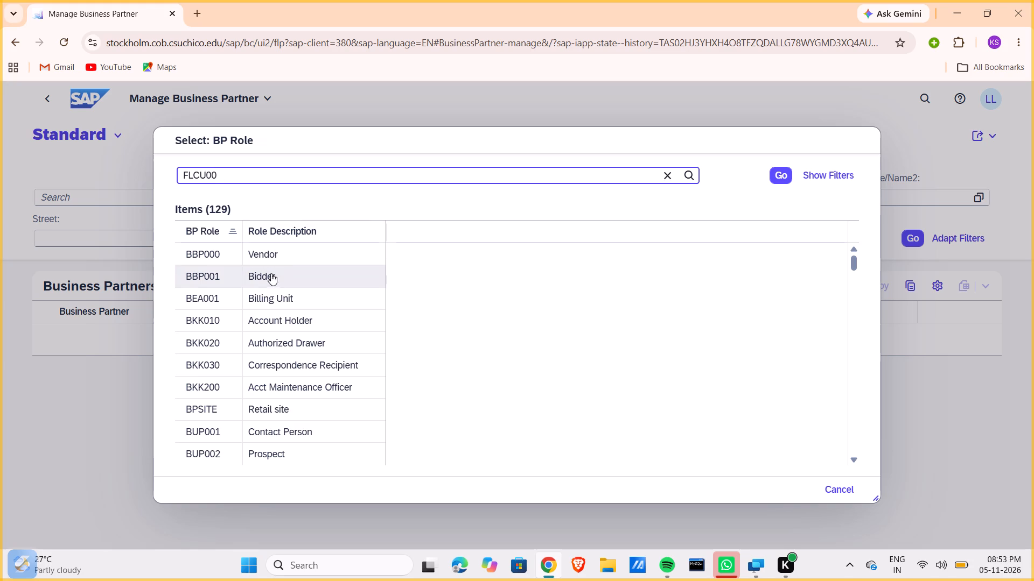
click(266, 176)
key(Return)
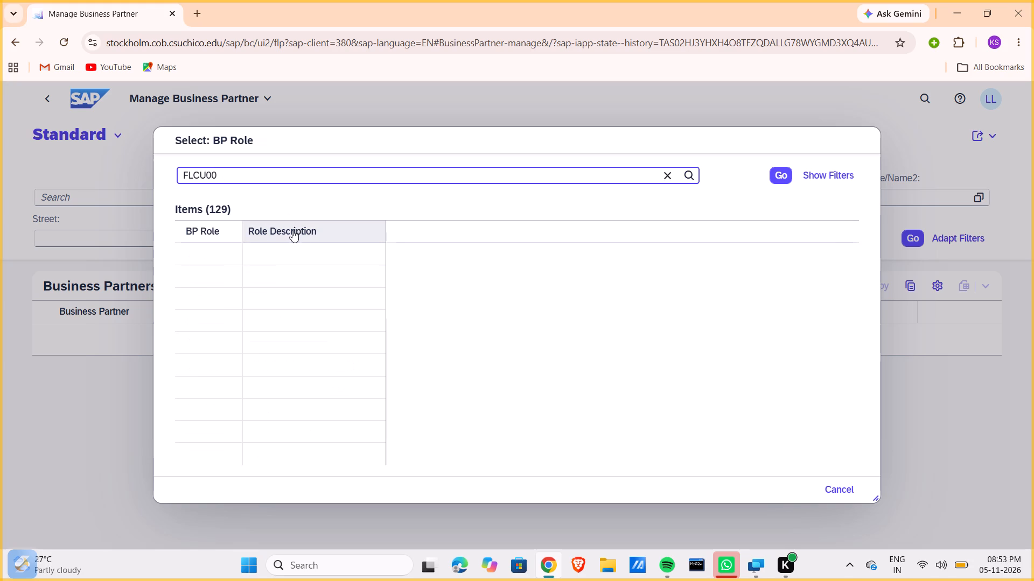
click(287, 246)
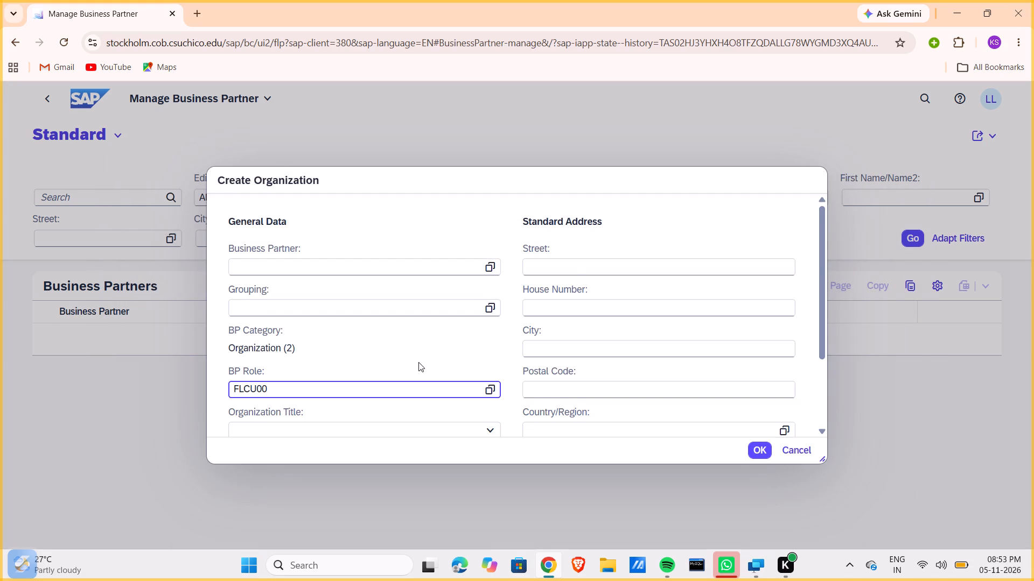
Set the organization title to Company (0003) and Name 1 to The Bike Zone 126.
scroll(418, 362, down, 1)
click(489, 334)
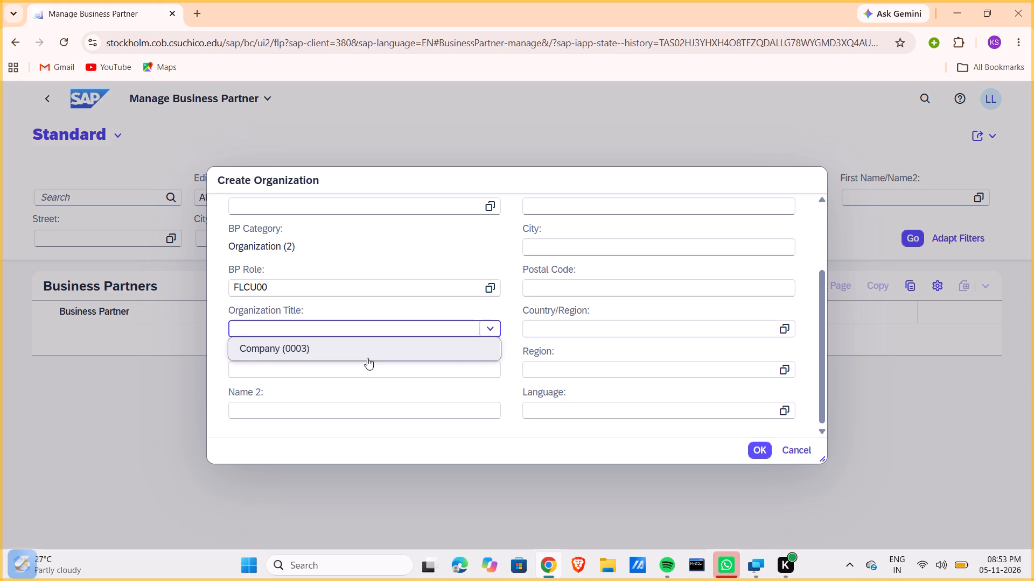
click(358, 350)
scroll(356, 386, down, 1)
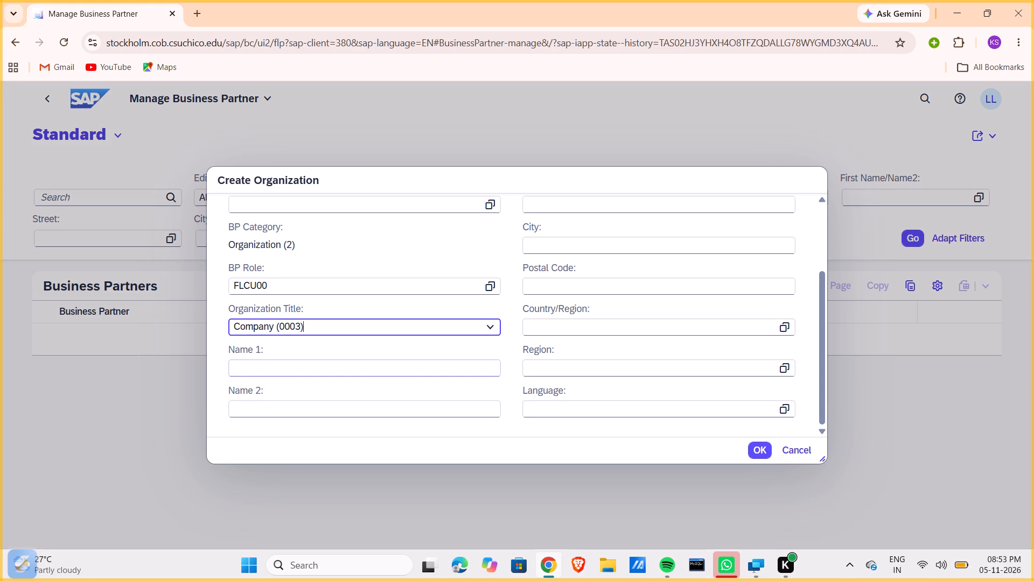
click(311, 359)
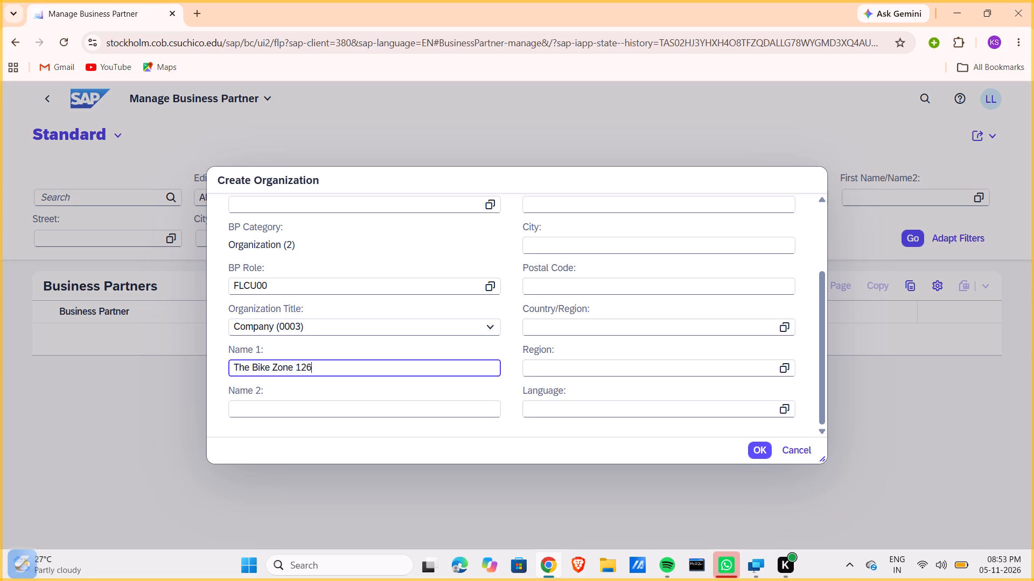
Enter the company's street address and the city Orlando in the standard address.
scroll(605, 309, up, 5)
click(556, 265)
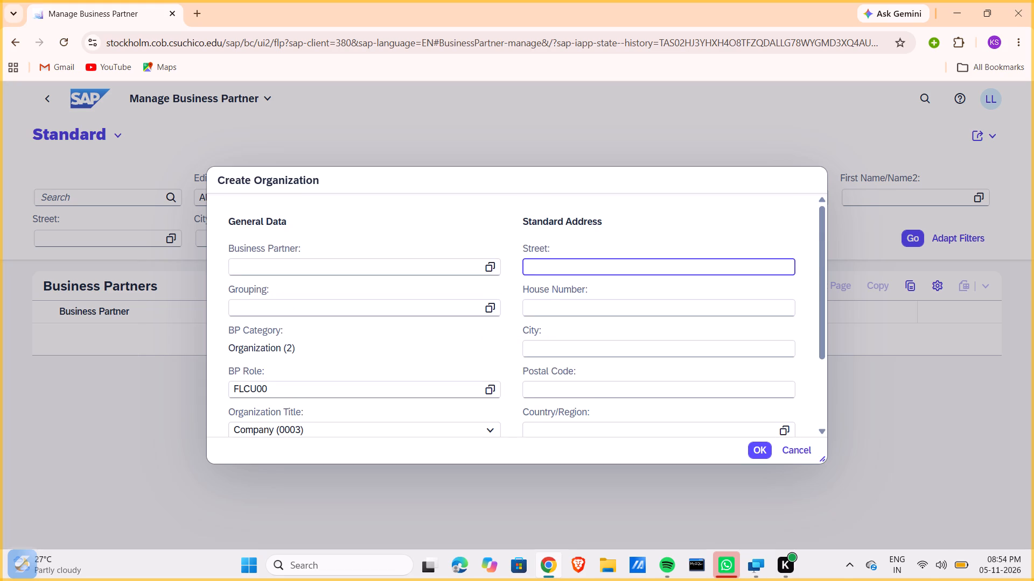
click(542, 351)
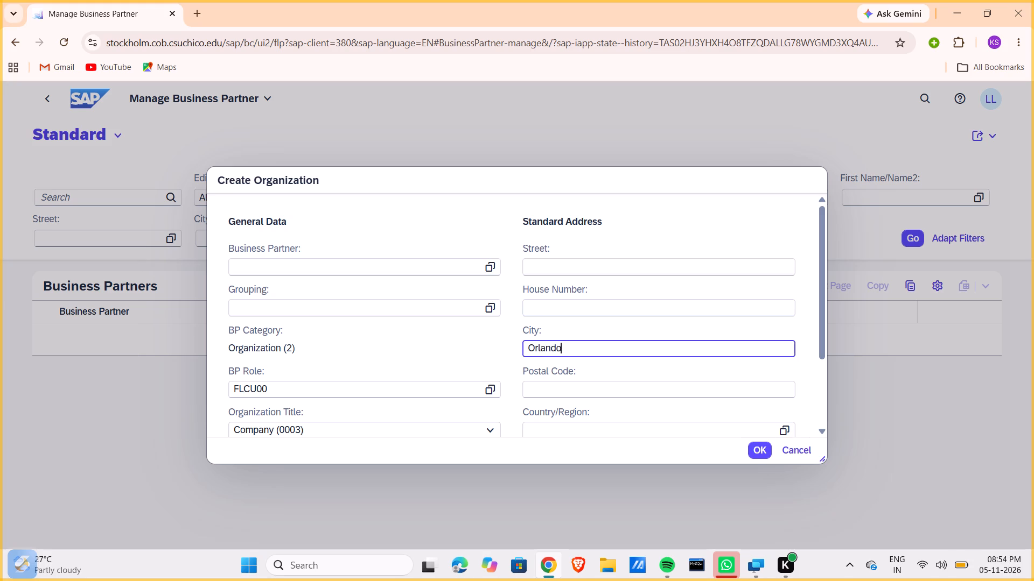
scroll(542, 351, down, 1)
click(542, 238)
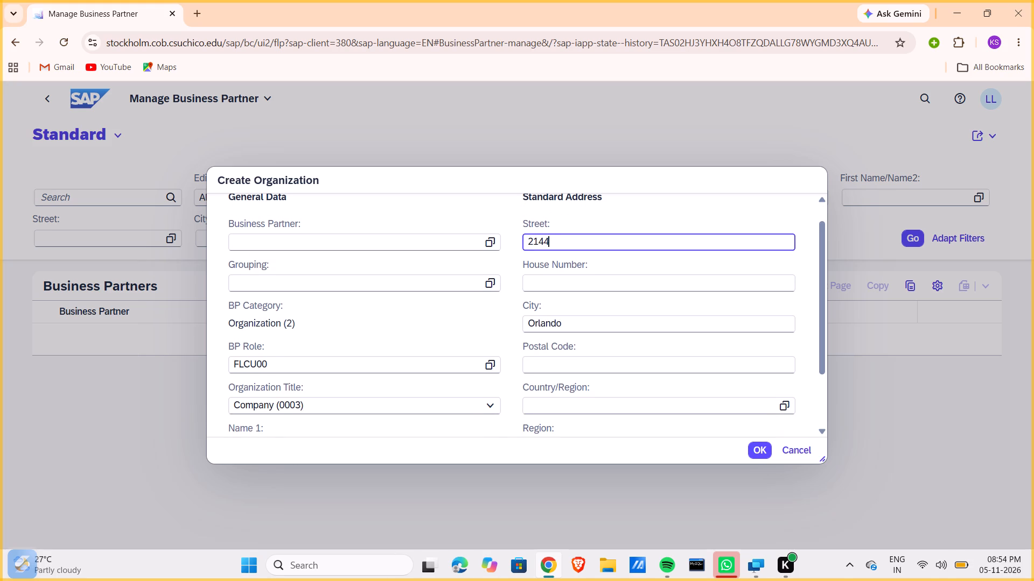
key(BackSpace)
key(BackSpace)
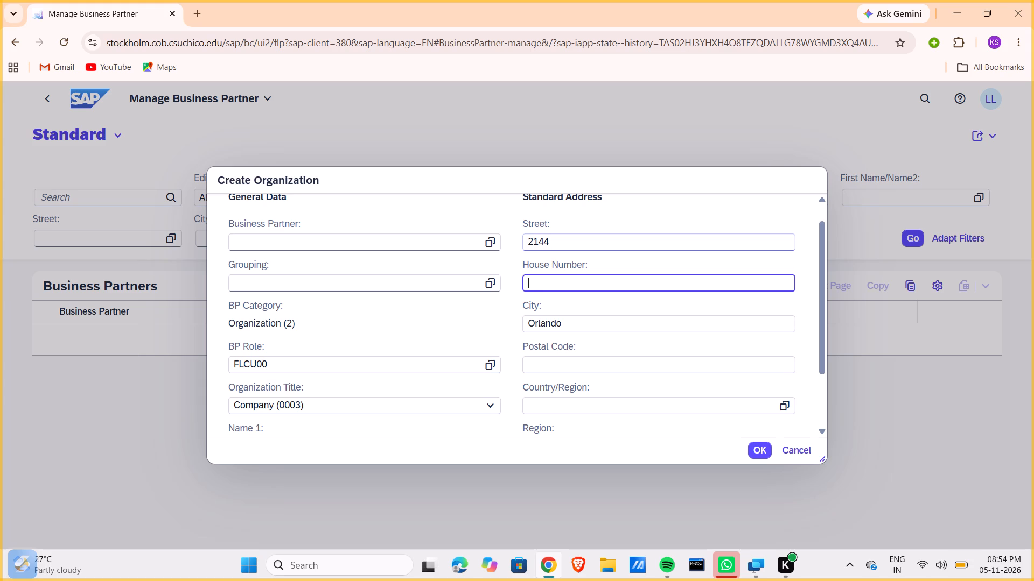
click(566, 242)
key(m)
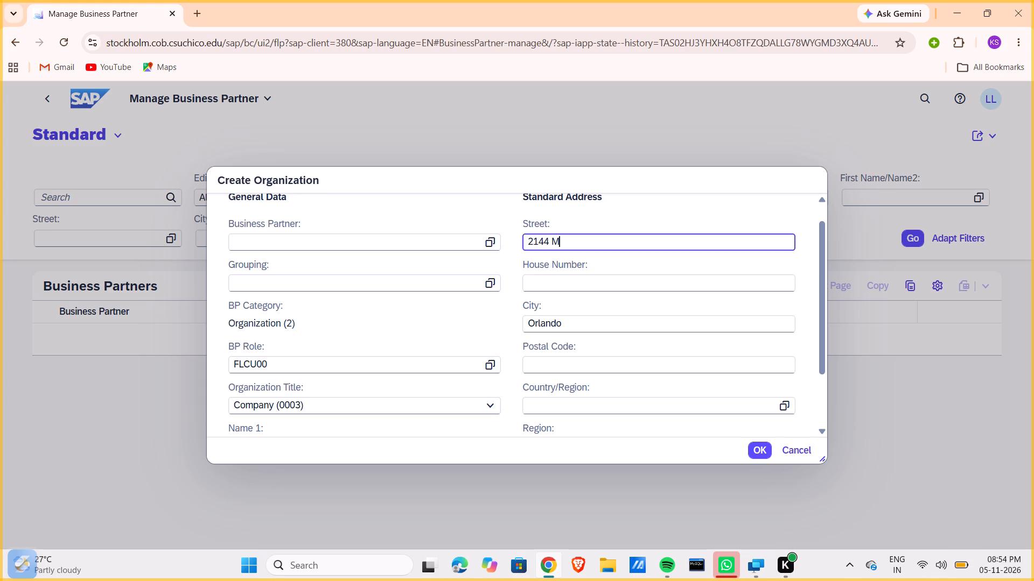
key(BackSpace)
text(N)
key(space)
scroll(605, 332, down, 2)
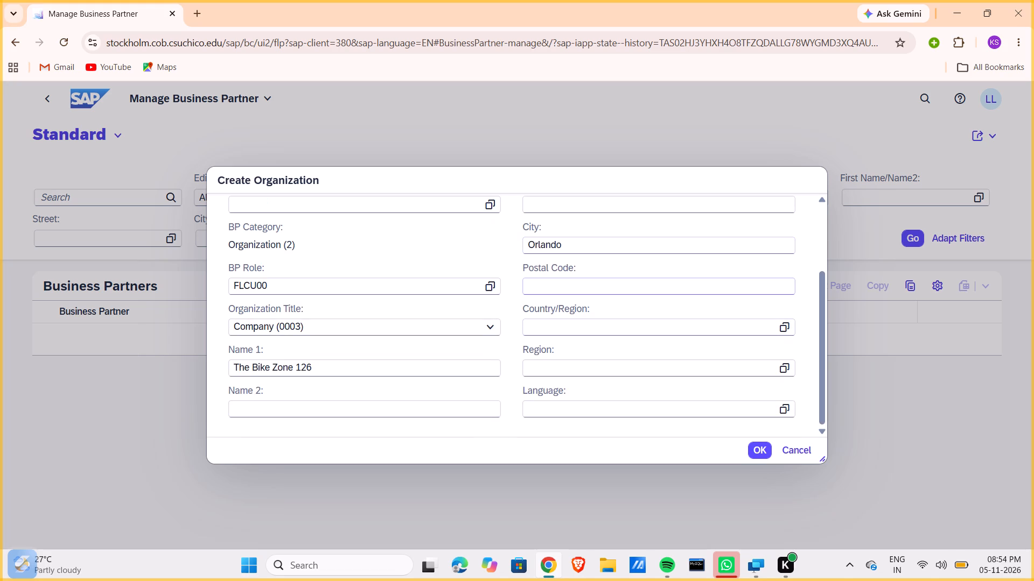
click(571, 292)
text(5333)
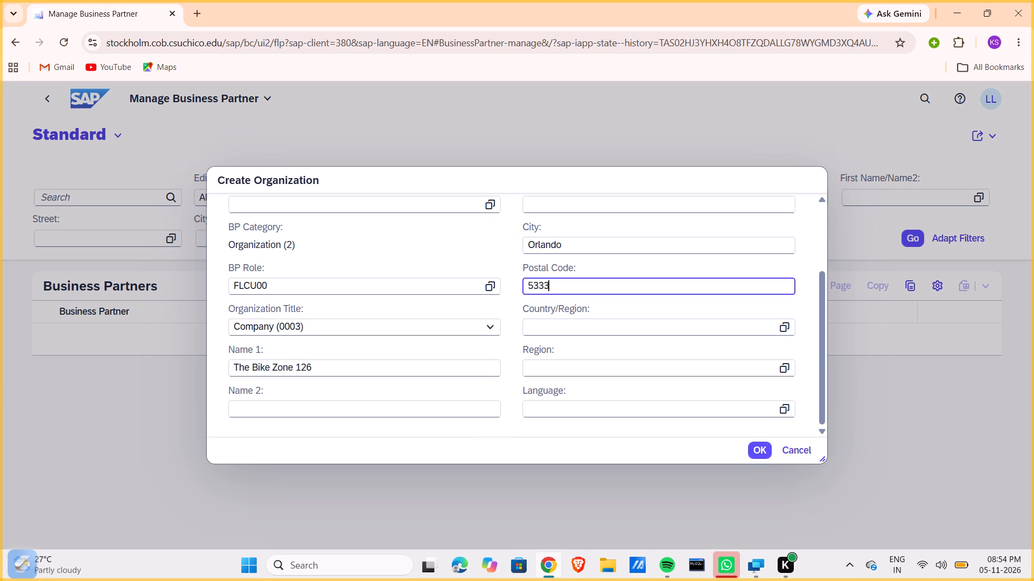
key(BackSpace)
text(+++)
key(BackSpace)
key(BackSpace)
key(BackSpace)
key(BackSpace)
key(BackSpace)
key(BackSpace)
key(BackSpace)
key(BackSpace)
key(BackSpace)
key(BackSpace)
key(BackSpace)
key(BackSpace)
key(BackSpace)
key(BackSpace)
Complete the standard address with postal code 32804, country US and region FL.
scroll(571, 292, up, 2)
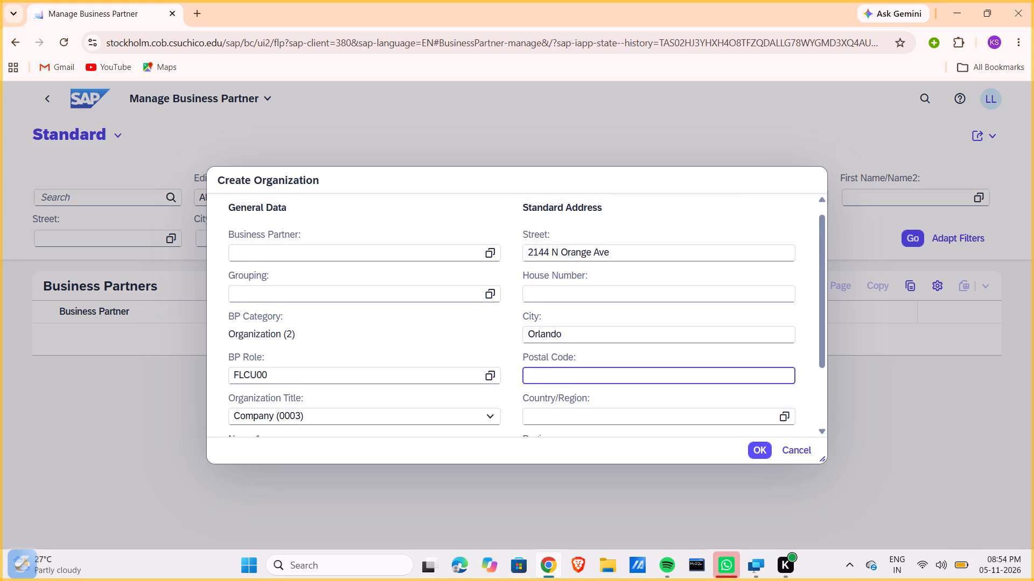
scroll(571, 292, down, 1)
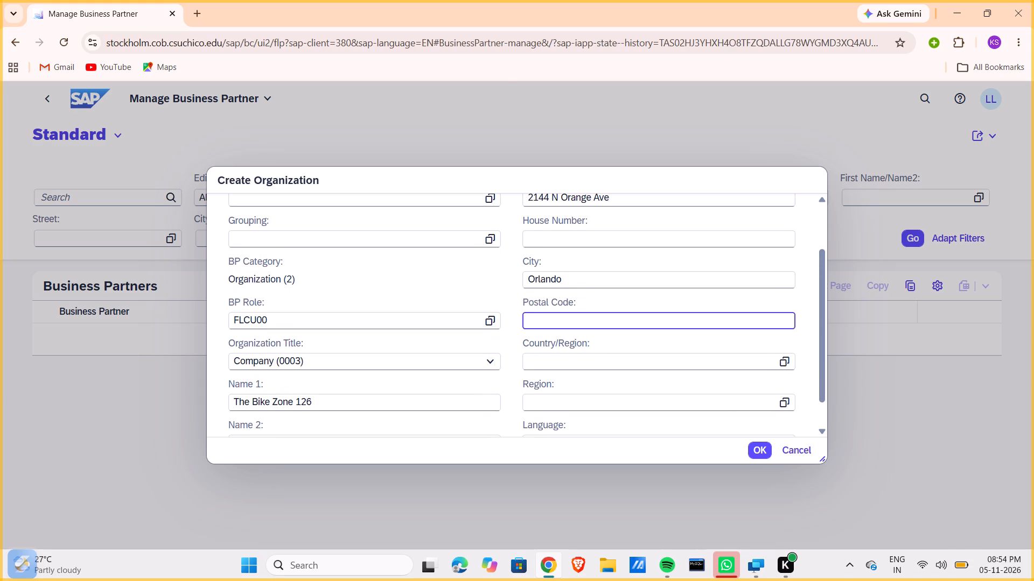
text(32804)
scroll(571, 292, down, 1)
click(588, 329)
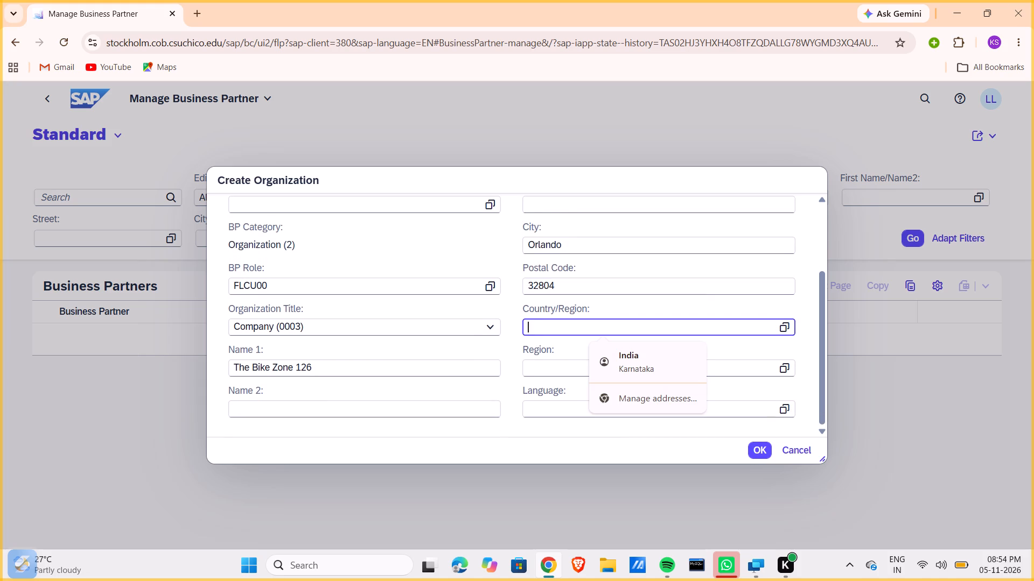
click(653, 329)
text(us)
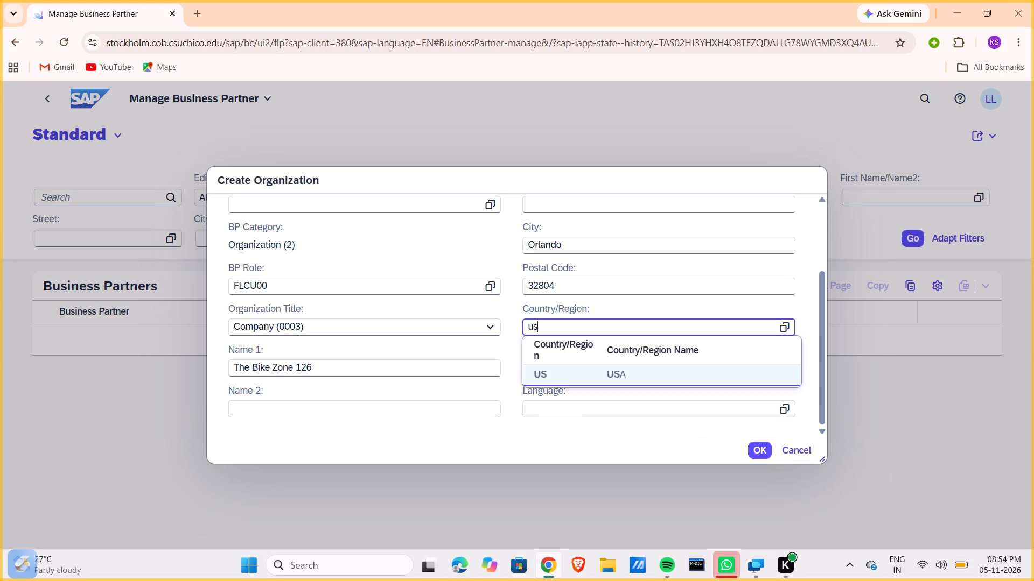
click(563, 369)
click(564, 373)
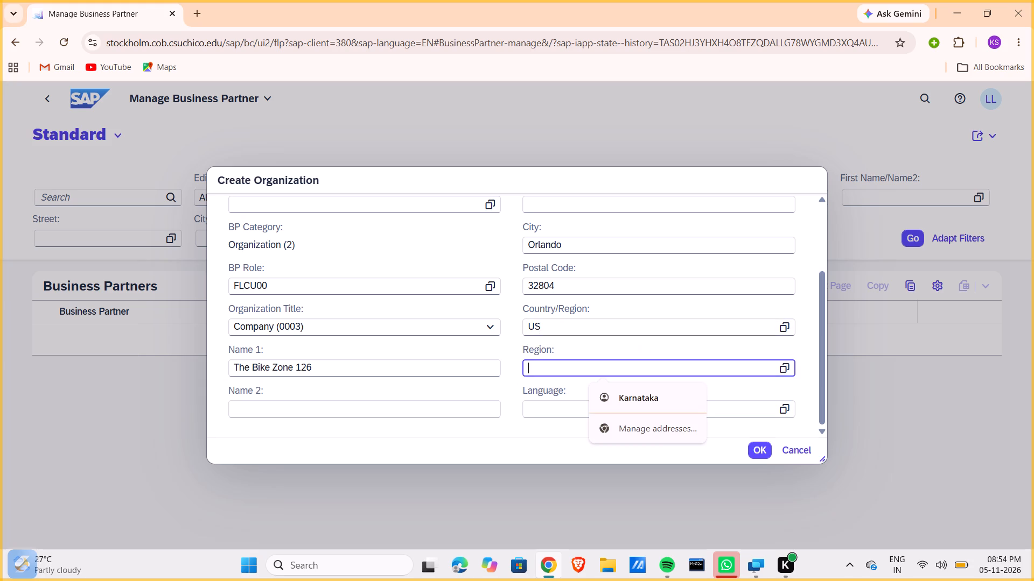
text(fl)
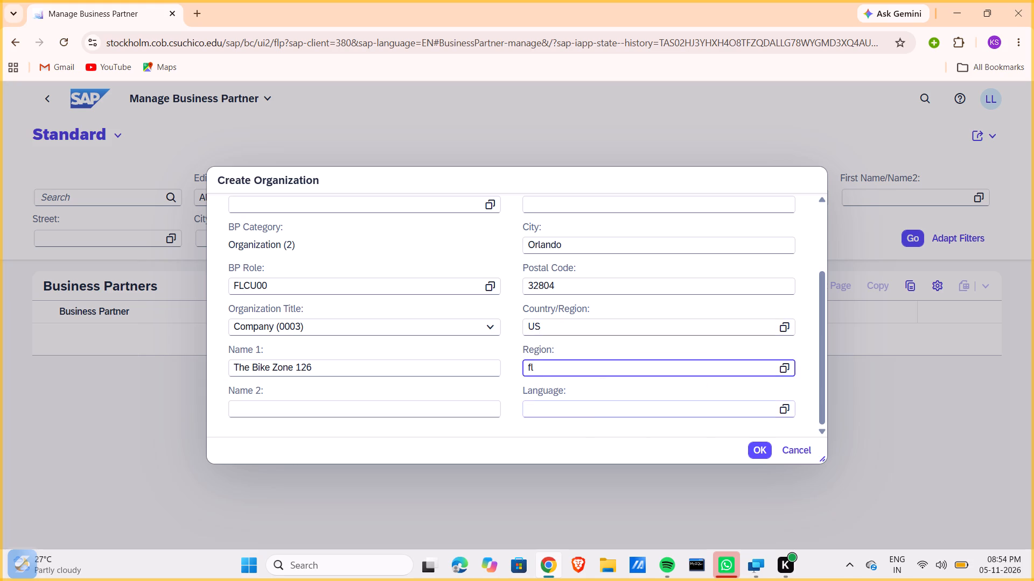
Set the organization's language to EN and review the entered data.
click(564, 403)
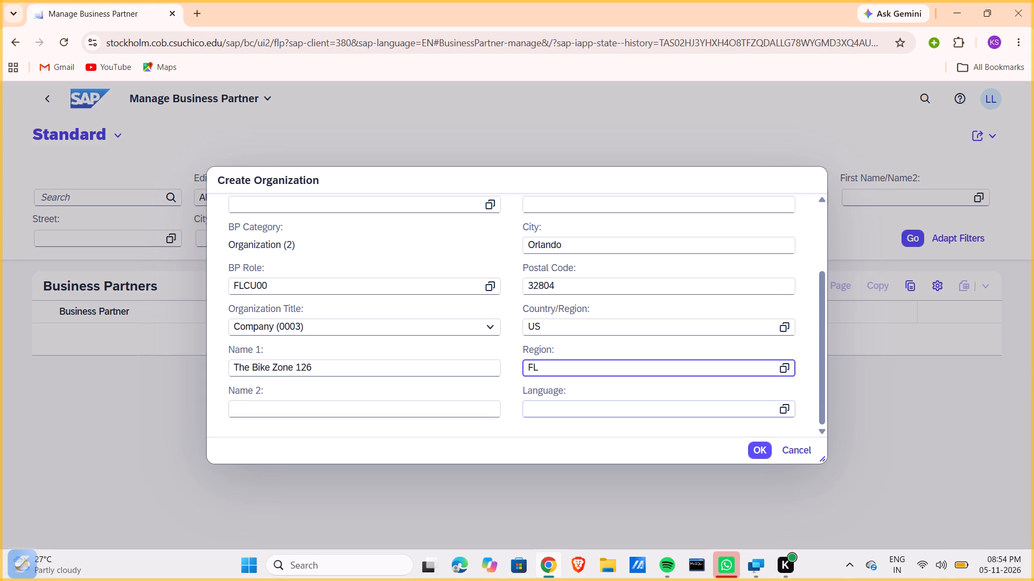
click(556, 403)
text(en)
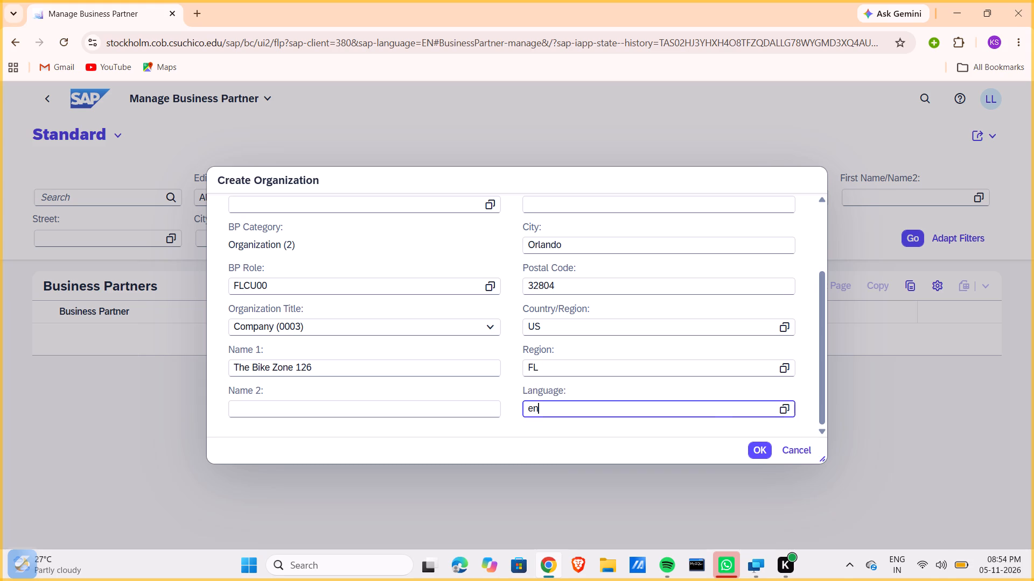
click(559, 455)
scroll(598, 393, down, 2)
scroll(598, 393, up, 1)
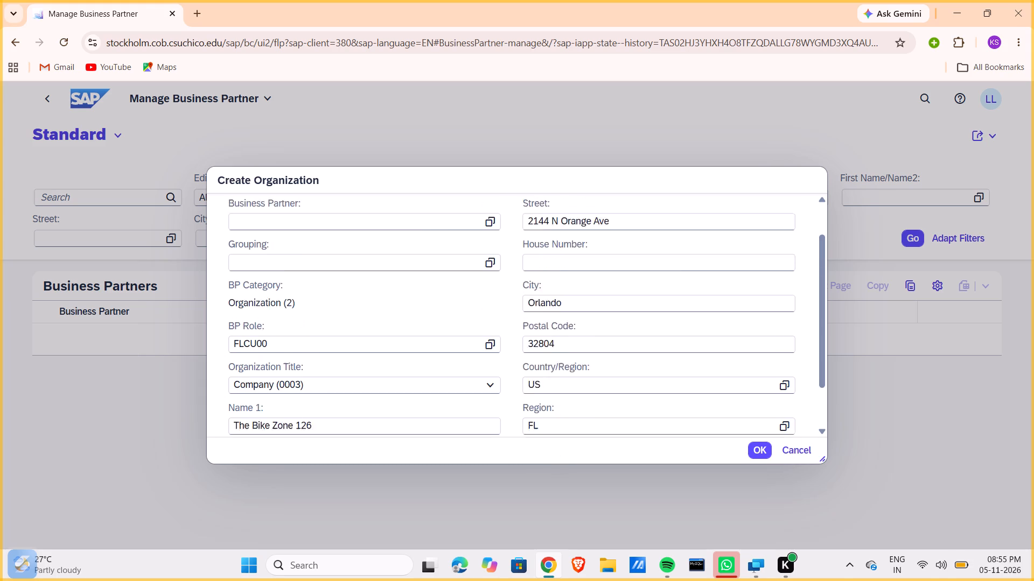
scroll(598, 393, up, 1)
scroll(598, 393, down, 4)
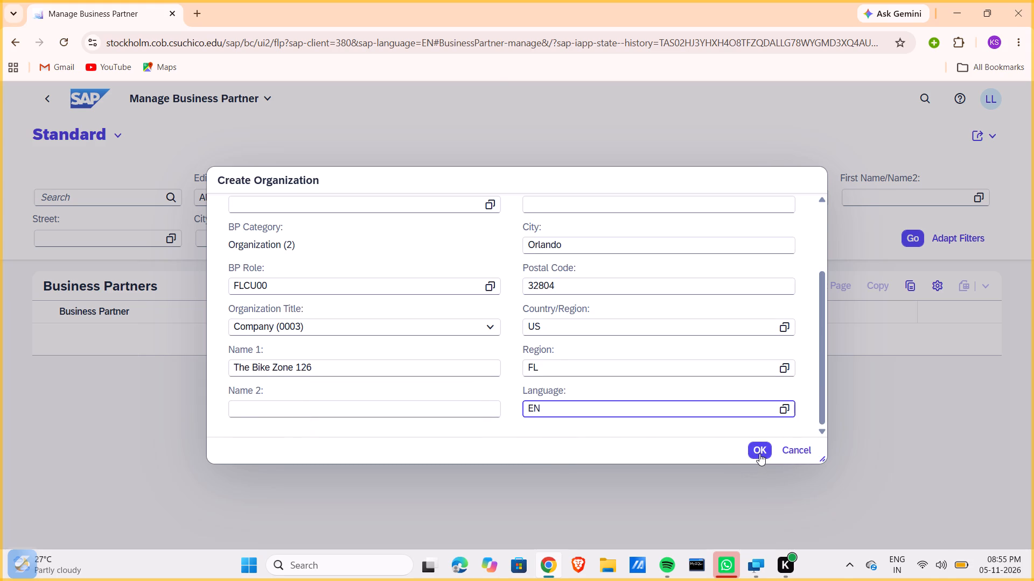
Accept the entered organization data and set Search Term 1 to 126 in the new business partner's general information.
click(759, 454)
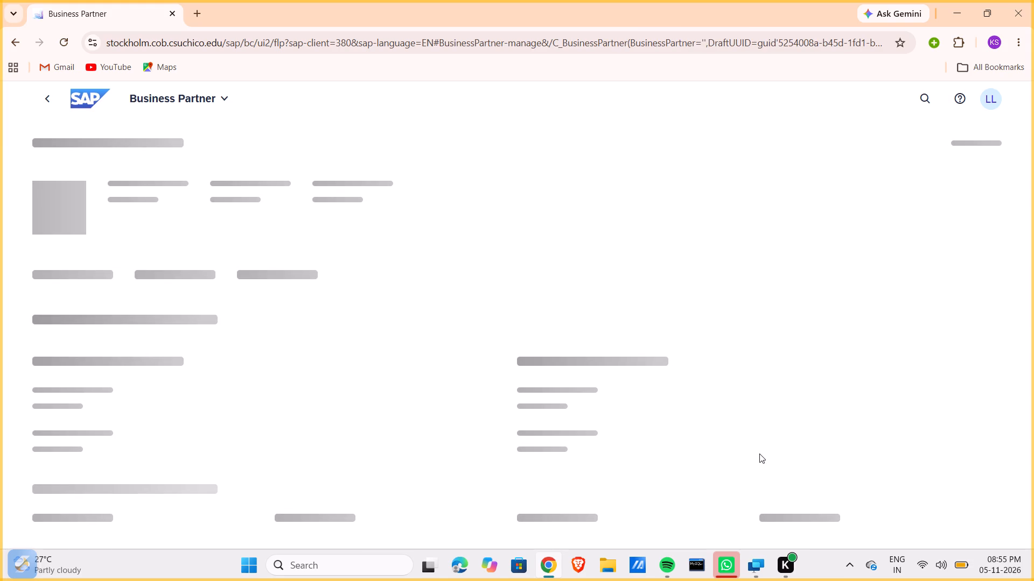
scroll(554, 387, down, 1)
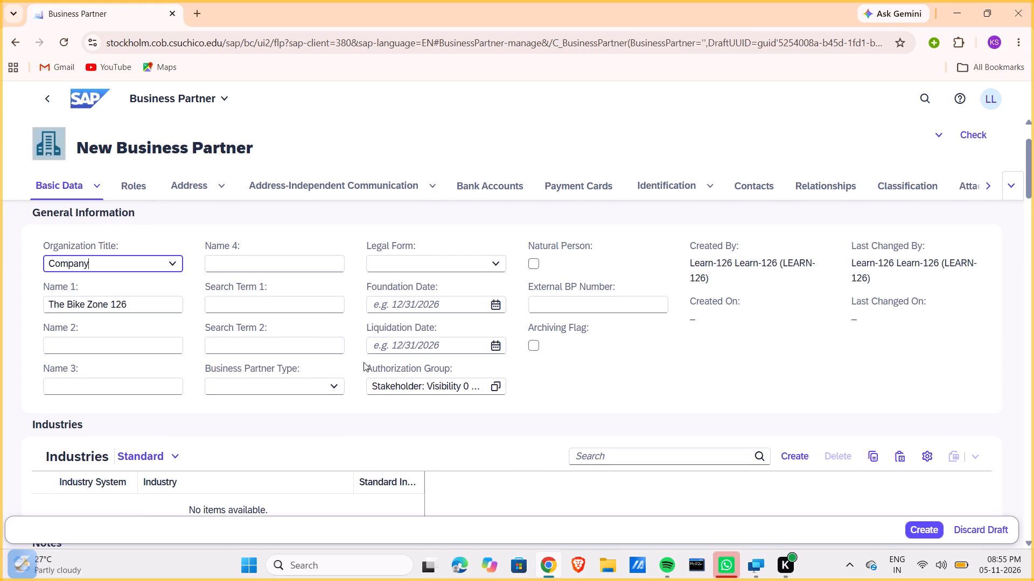
click(251, 297)
text(126)
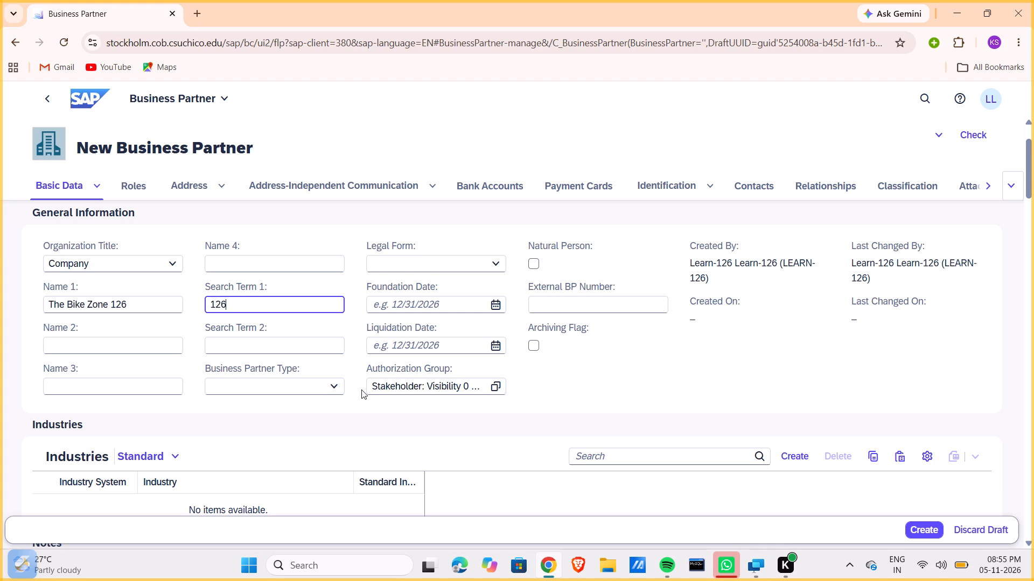
click(145, 186)
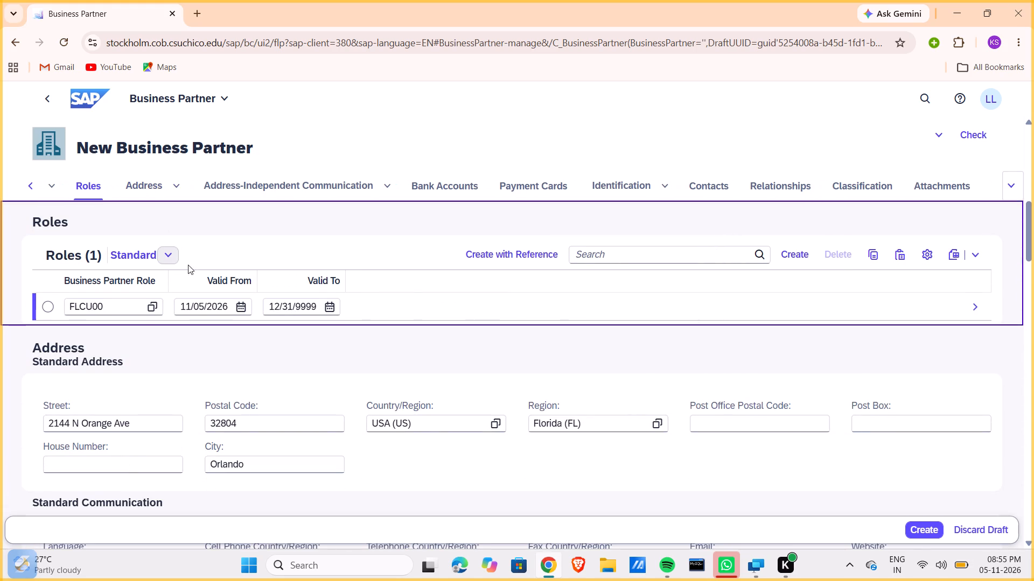
click(149, 188)
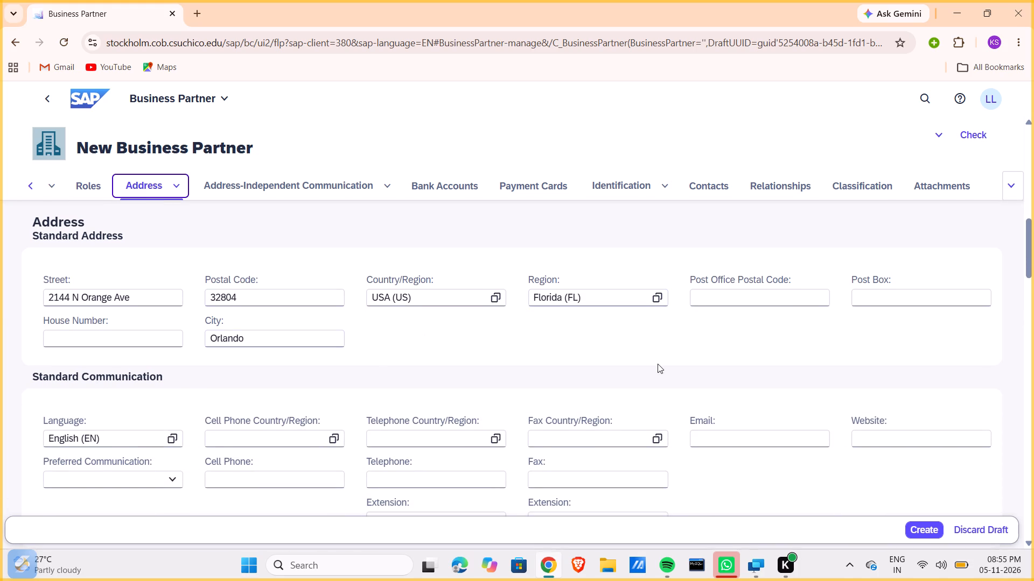
scroll(567, 375, down, 3)
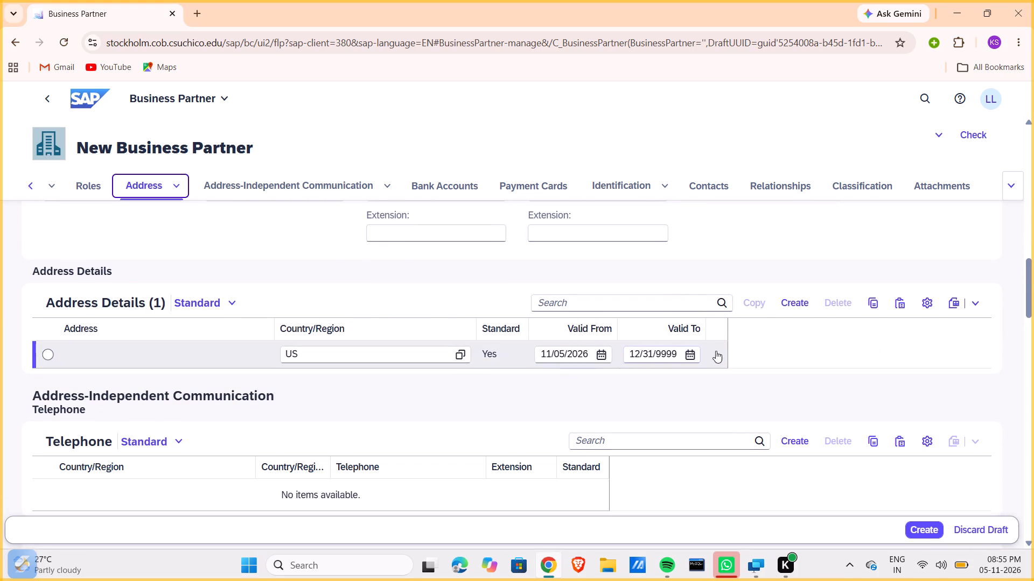
click(714, 354)
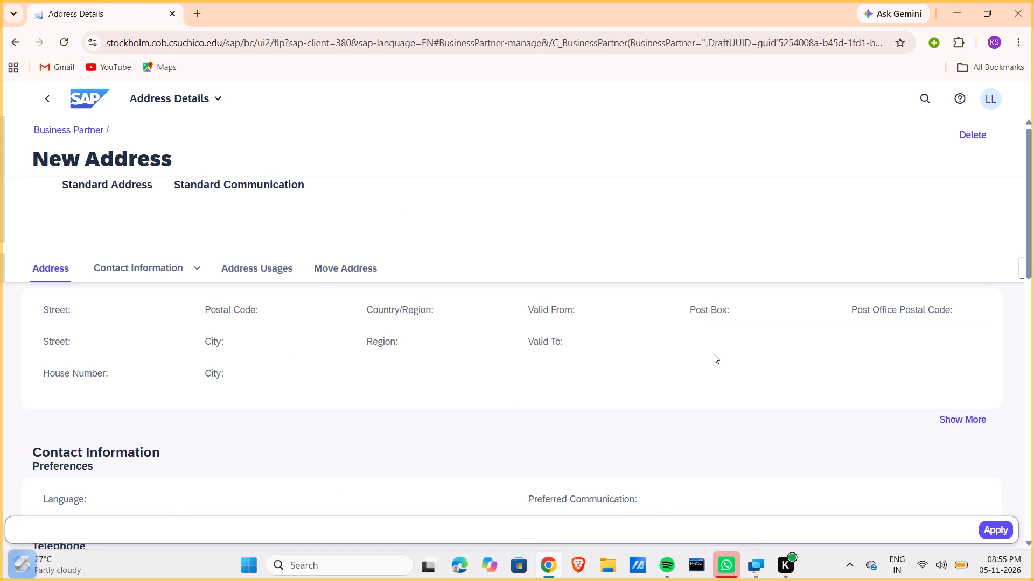
scroll(794, 331, up, 1)
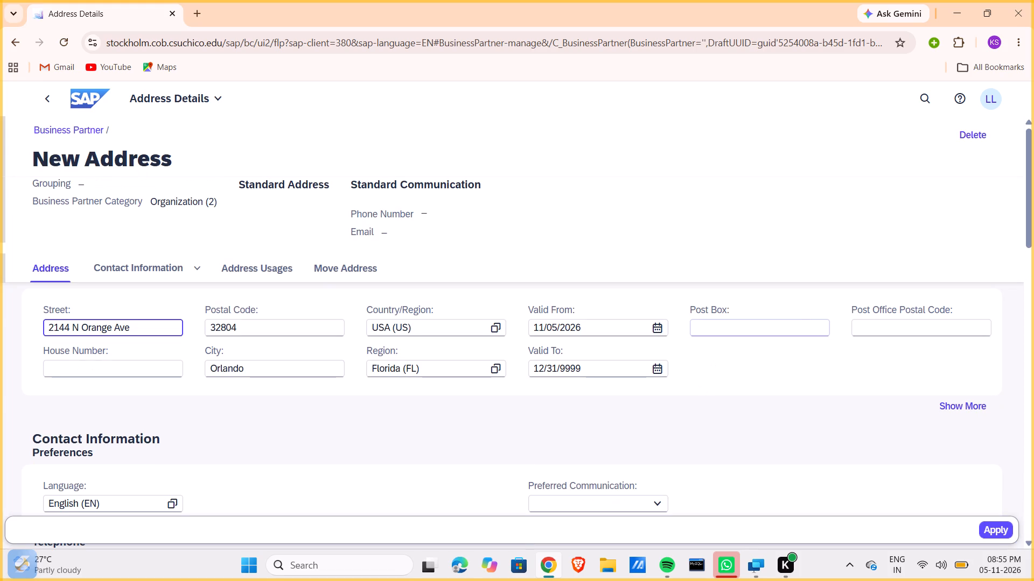
scroll(794, 331, up, 1)
scroll(674, 334, up, 1)
click(946, 409)
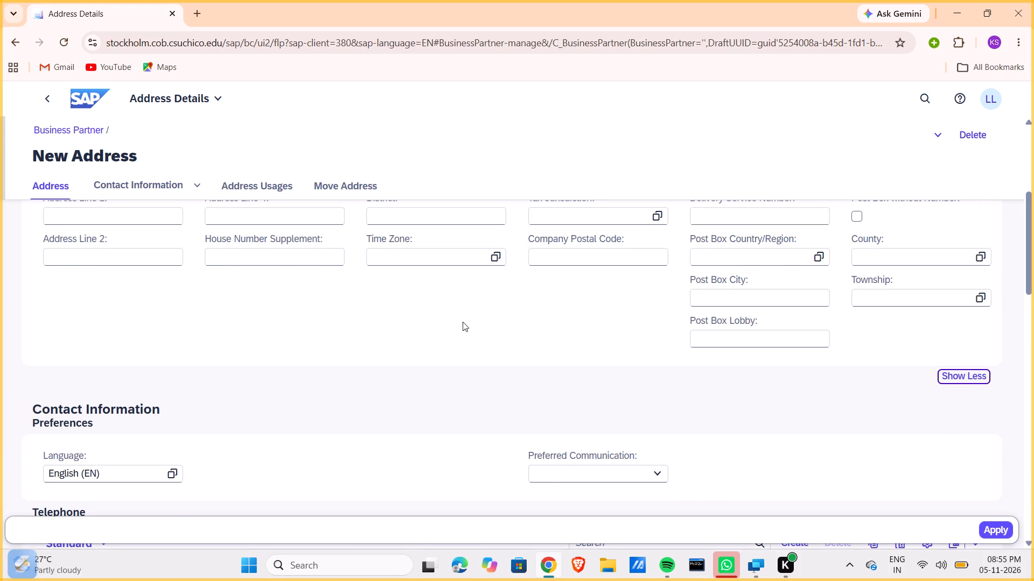
scroll(463, 322, up, 3)
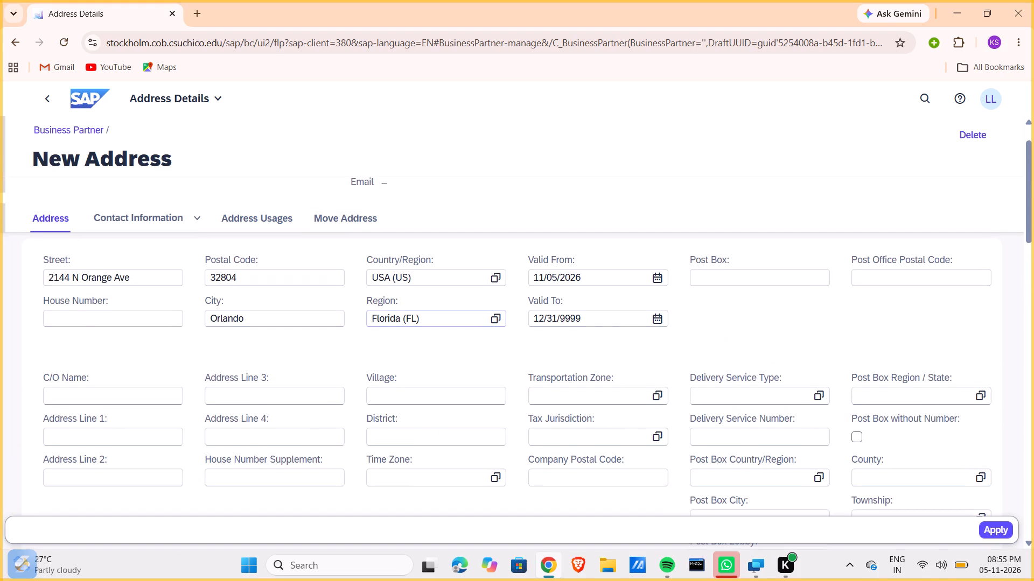
click(571, 400)
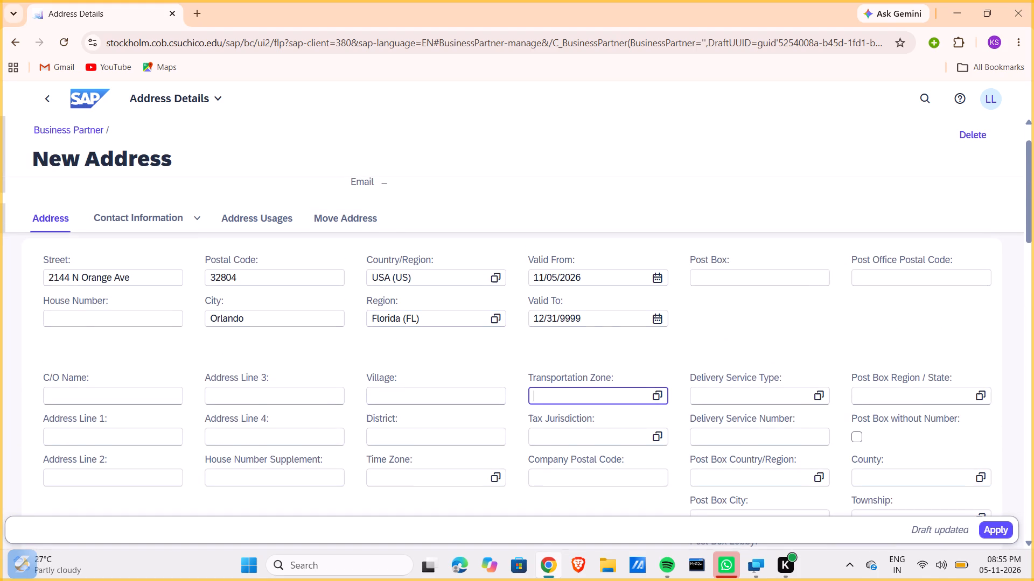
text(east)
click(672, 439)
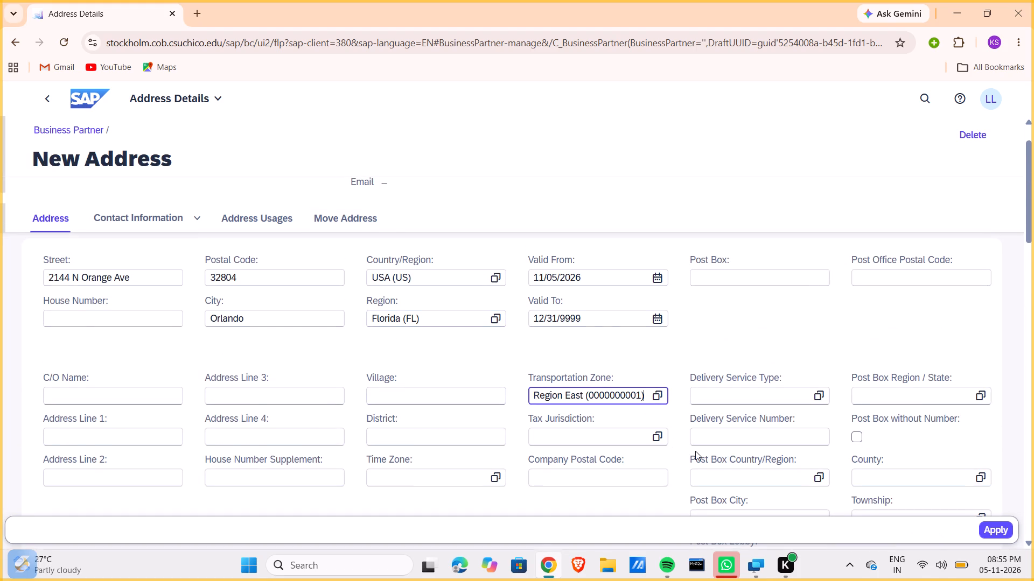
scroll(757, 355, down, 1)
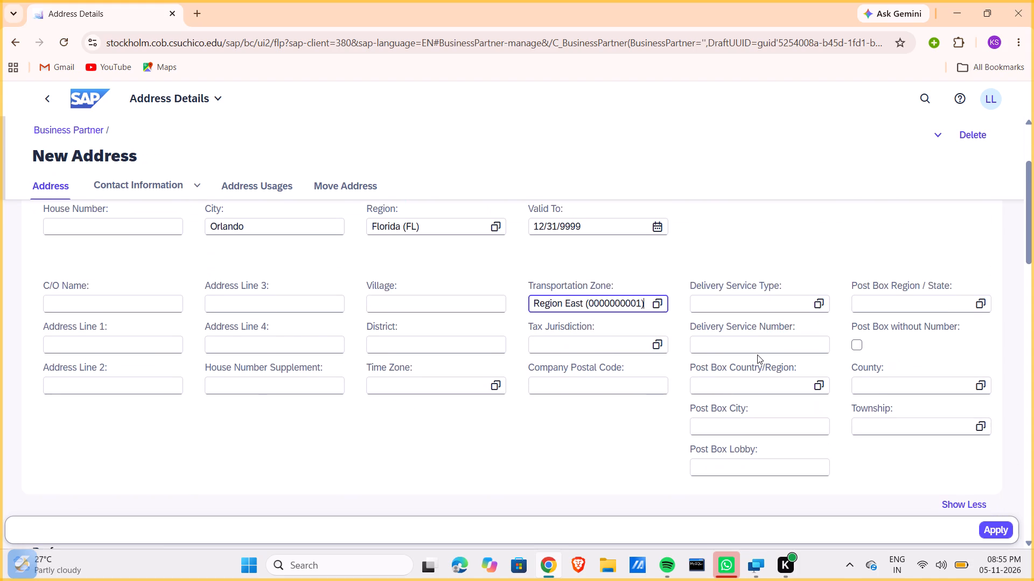
scroll(757, 355, down, 1)
scroll(757, 355, up, 4)
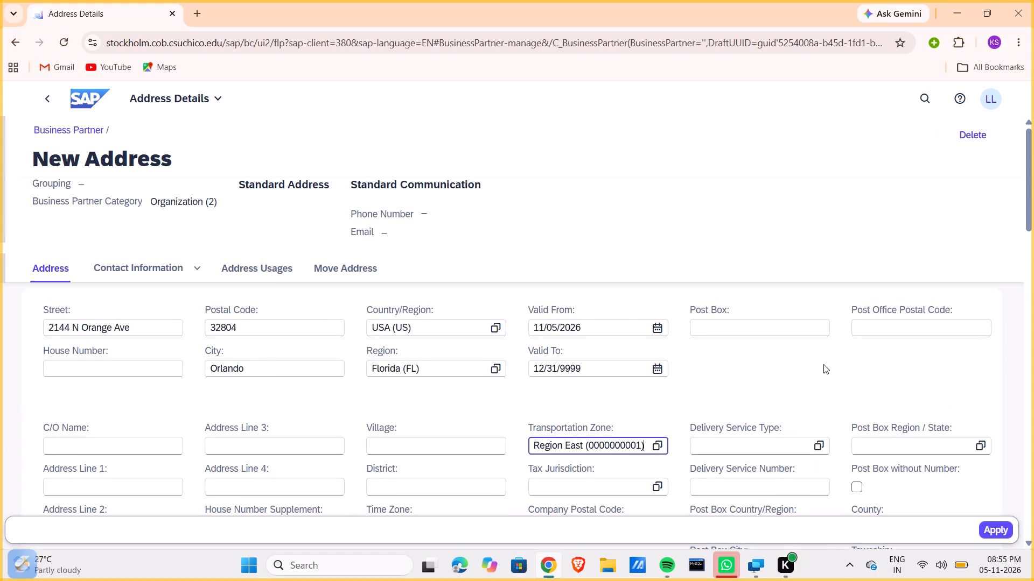
click(996, 528)
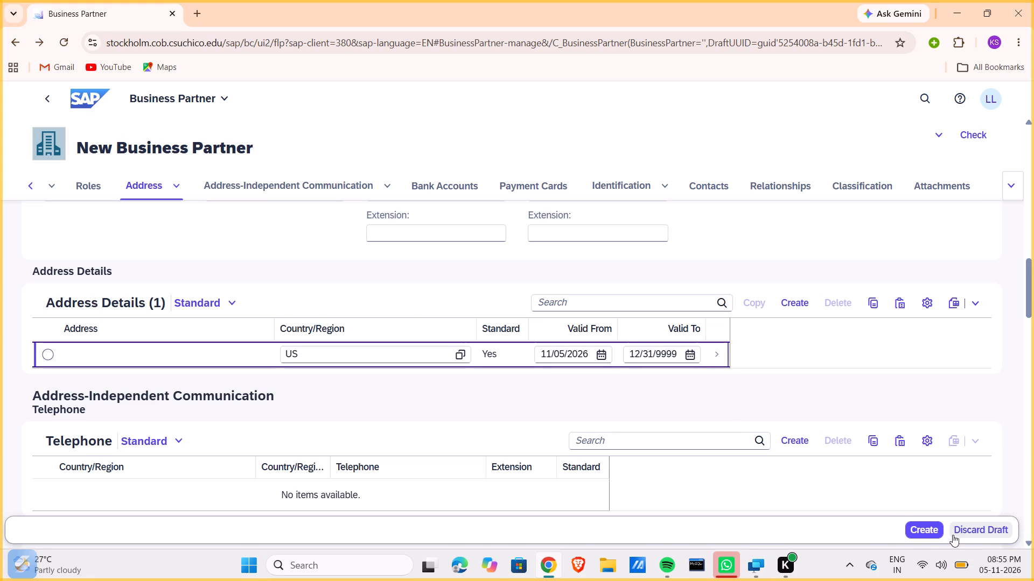
Create the business partner from the completed draft.
click(928, 532)
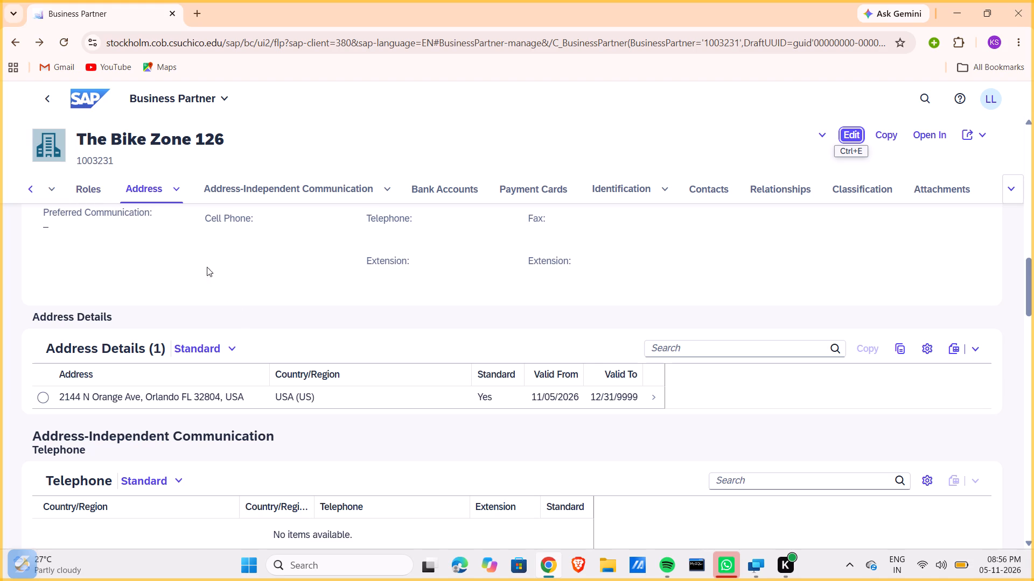
Return to the home page and open Manage Business Partner Master Data for Sales and Distribution.
click(72, 102)
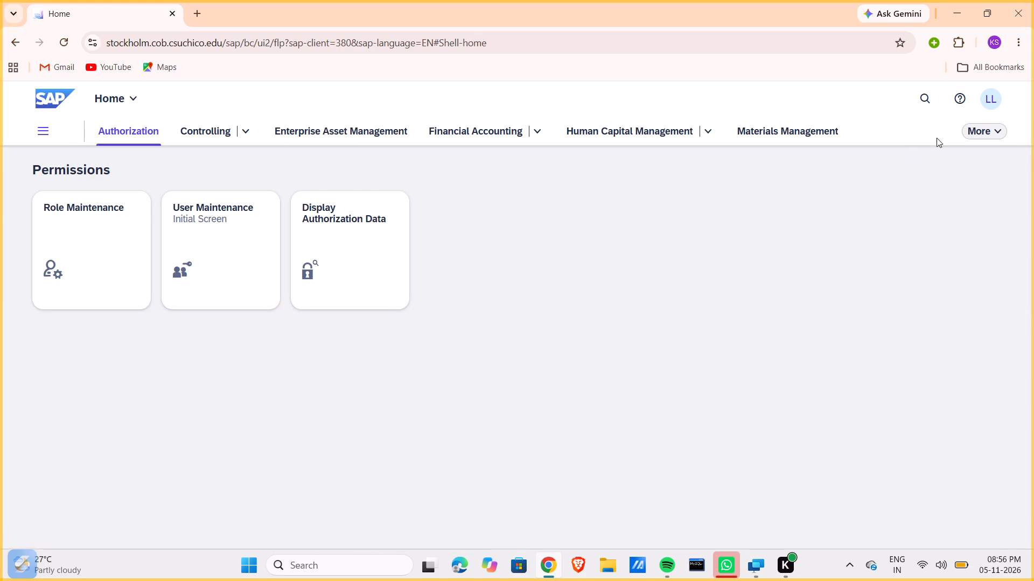
click(965, 138)
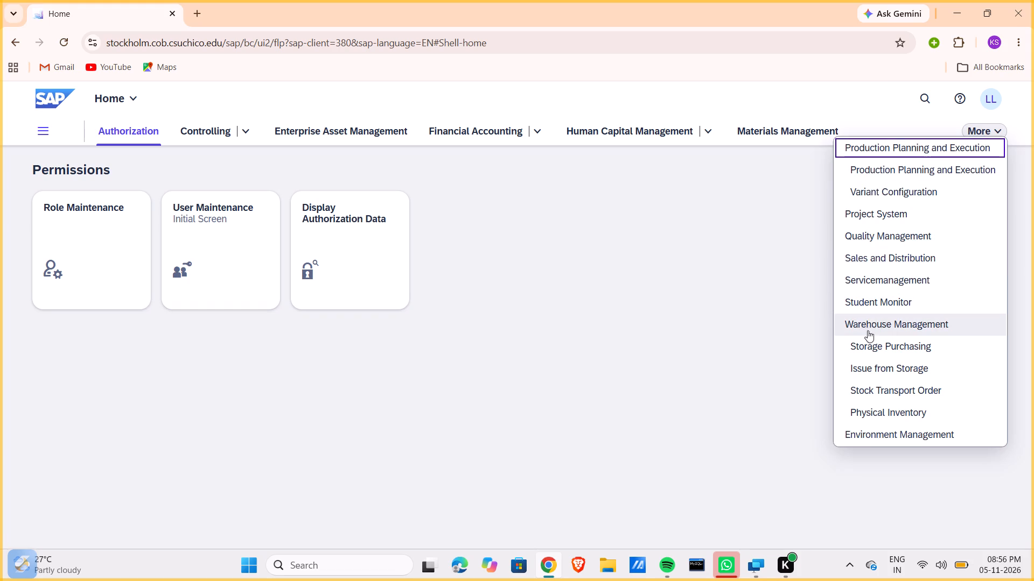
click(883, 255)
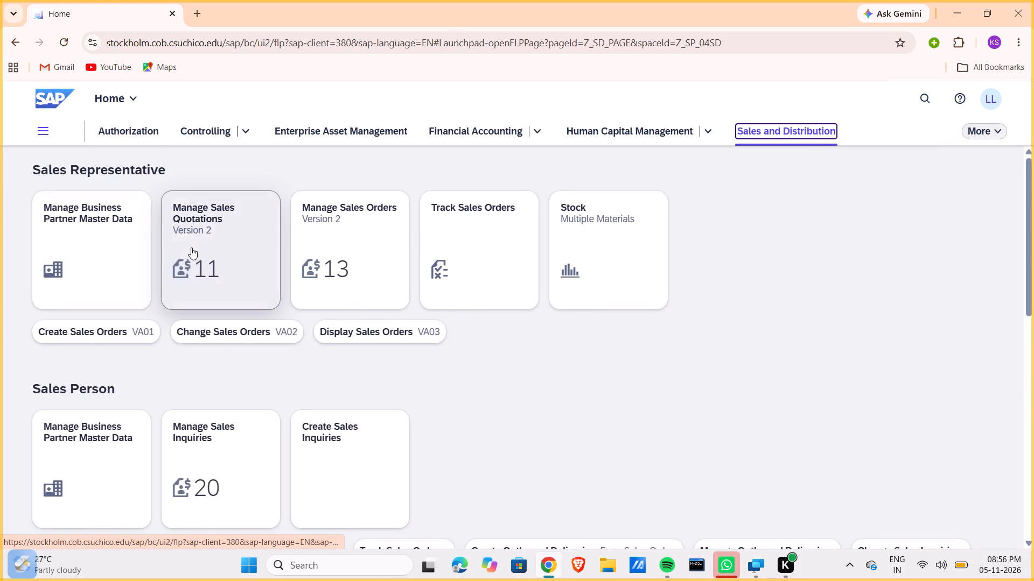
double_click(89, 219)
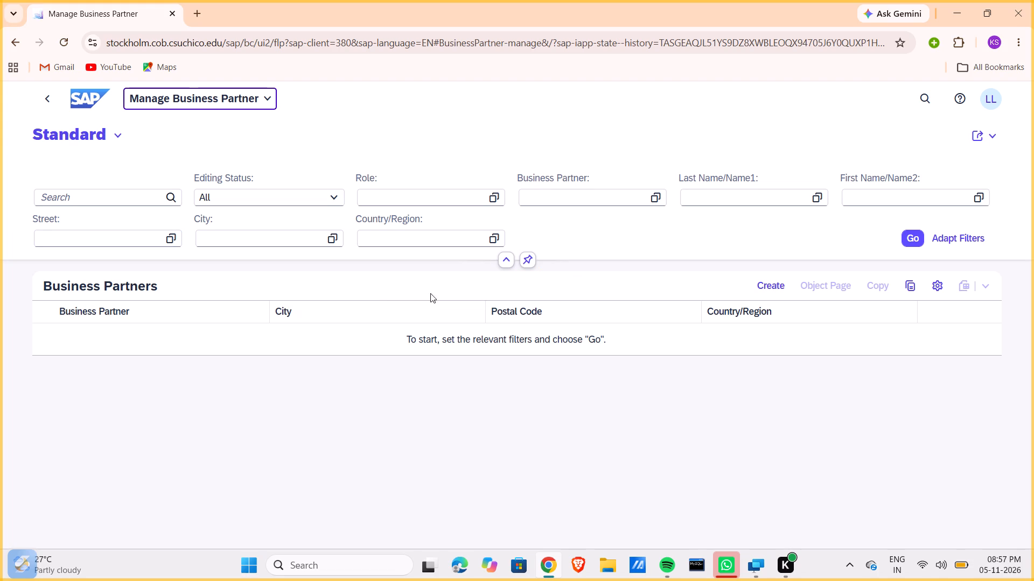
Filter the business partners by Name 1 The Bike Zone 126 and open partner 1003231.
click(718, 195)
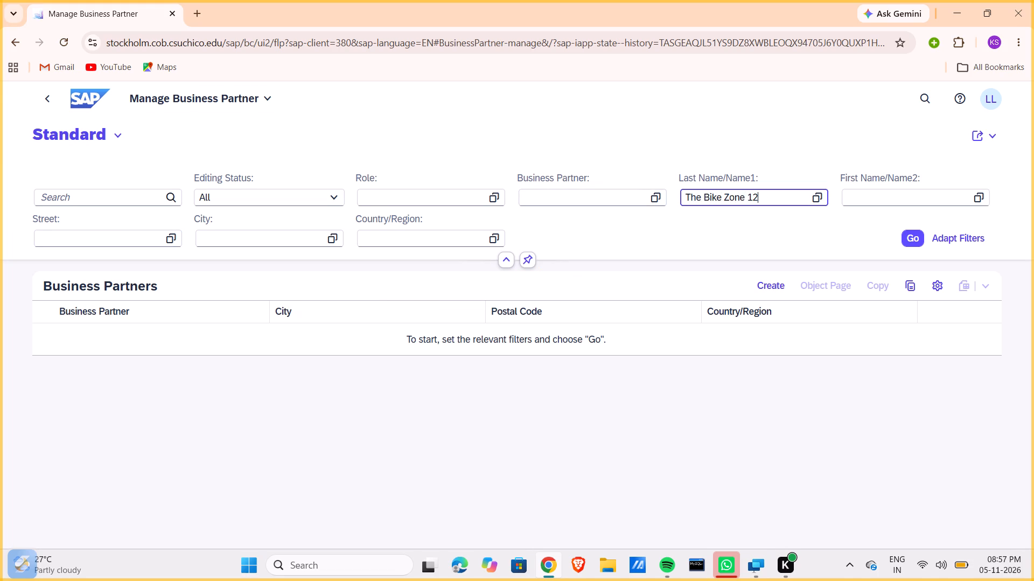
key(Return)
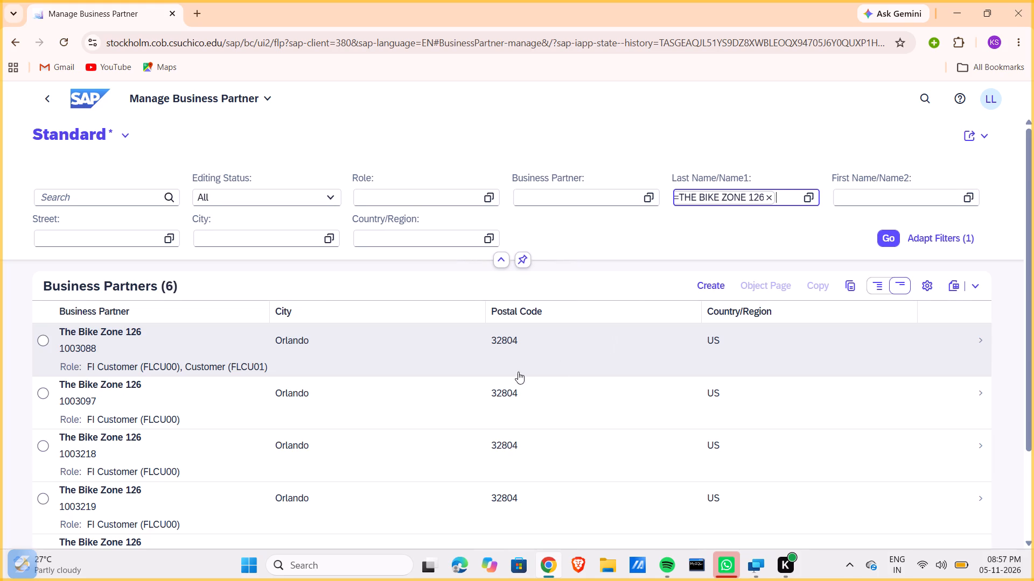
scroll(507, 377, down, 6)
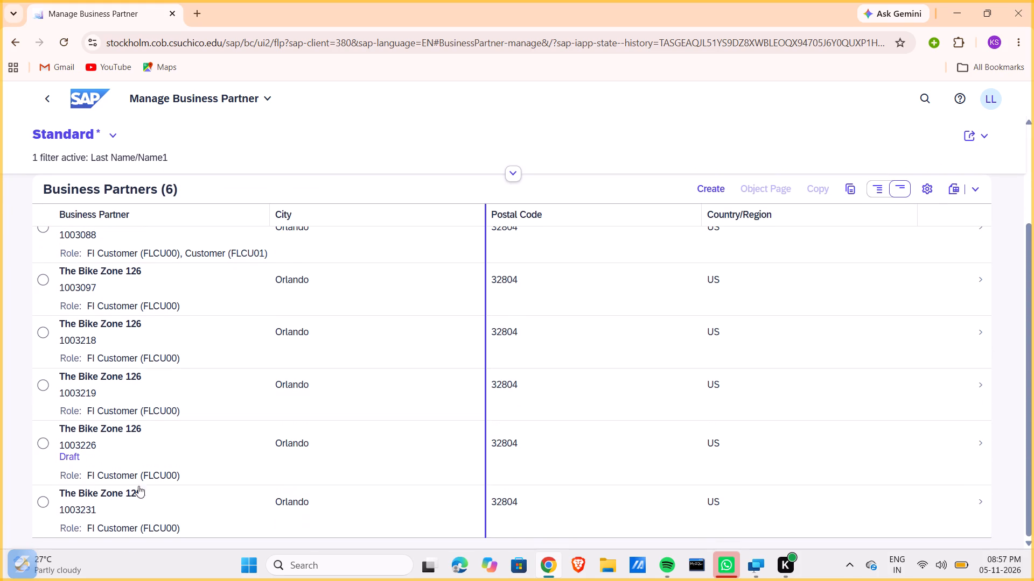
click(81, 492)
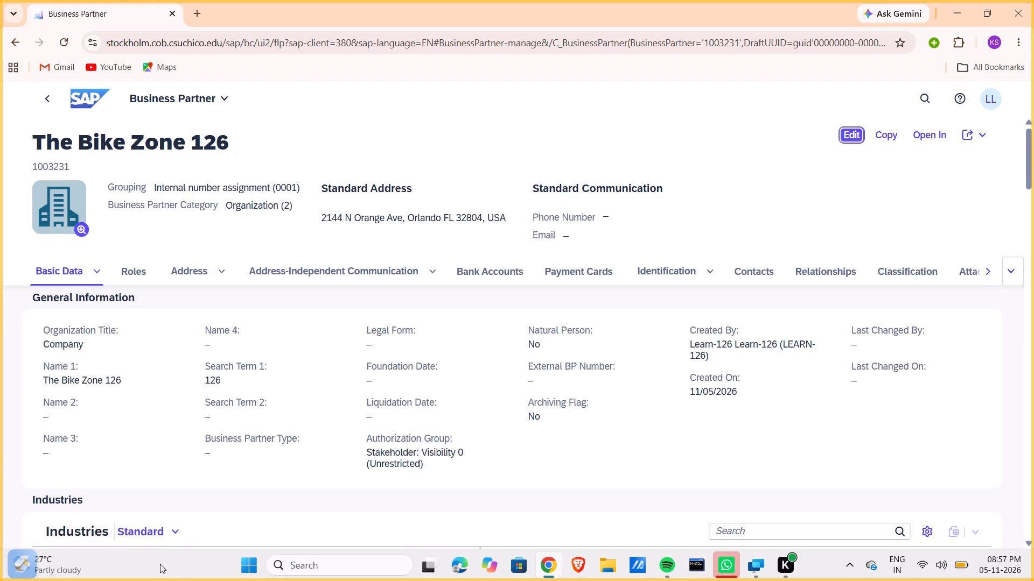
Put the business partner into edit mode and open the details of its FI Customer (FLCU00) role.
click(851, 129)
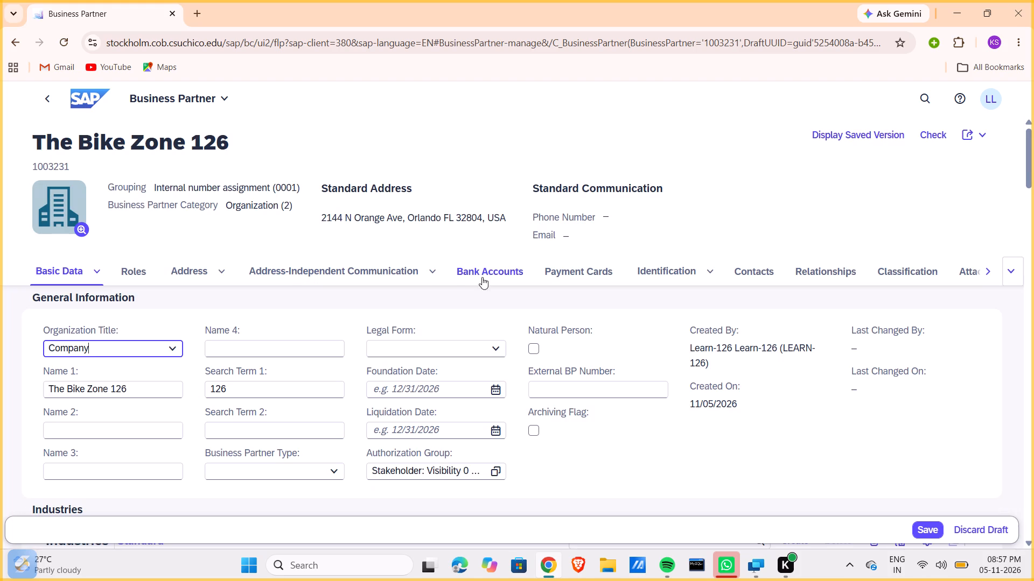
click(145, 272)
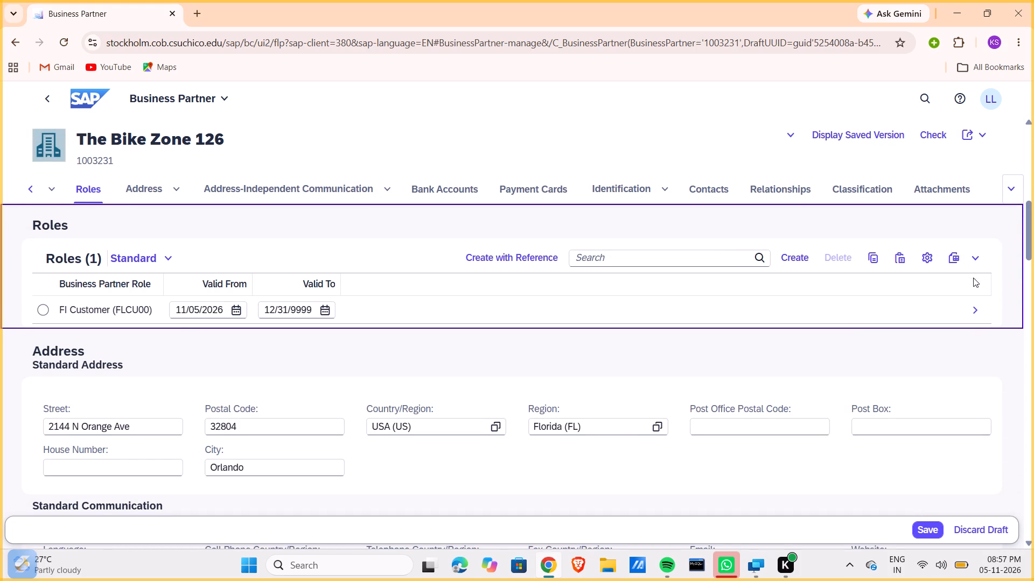
click(975, 314)
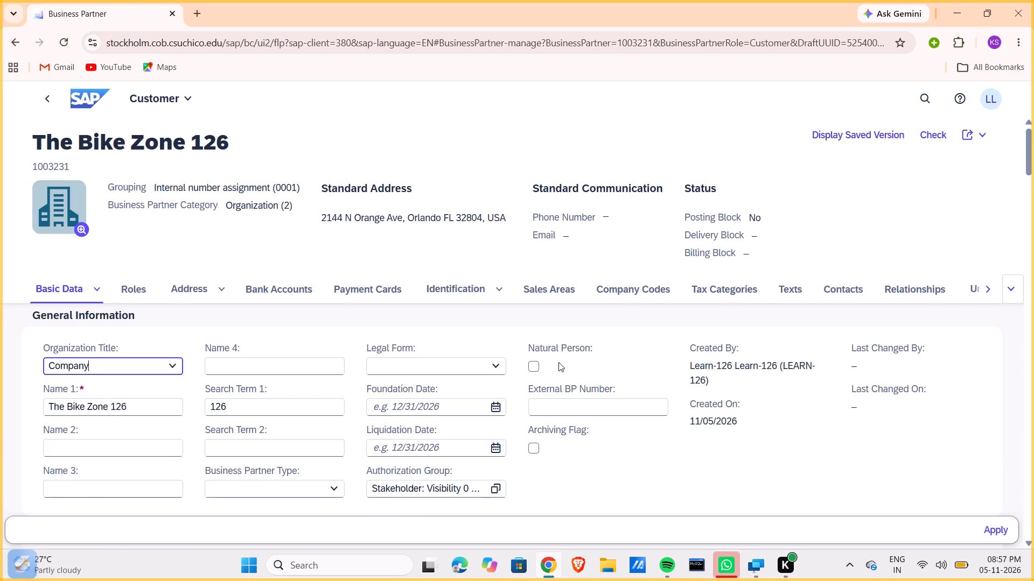
Create a company code entry for the customer and assign it Global Bike Inc. (US00).
scroll(465, 362, down, 2)
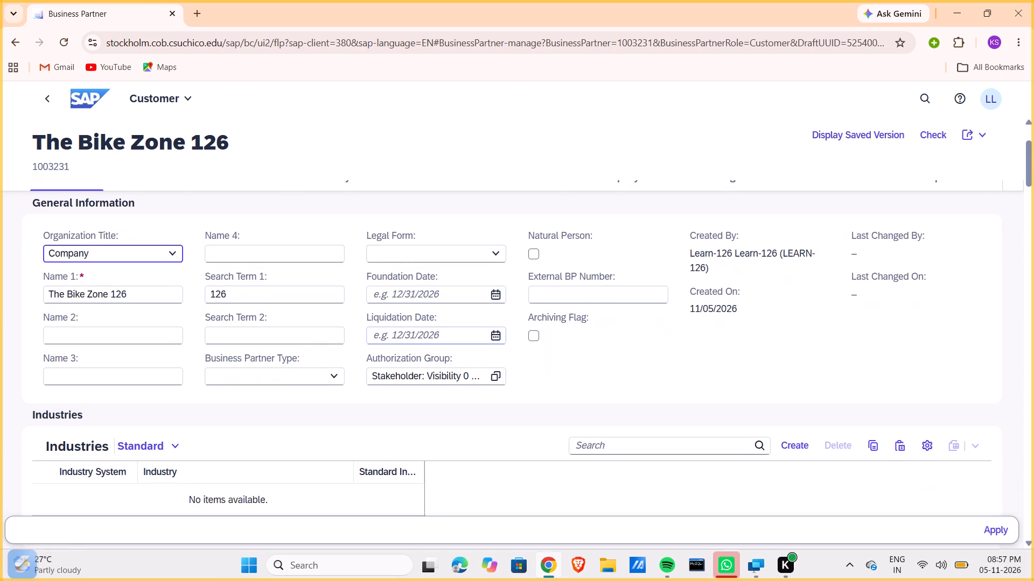
scroll(465, 362, down, 1)
scroll(465, 362, up, 2)
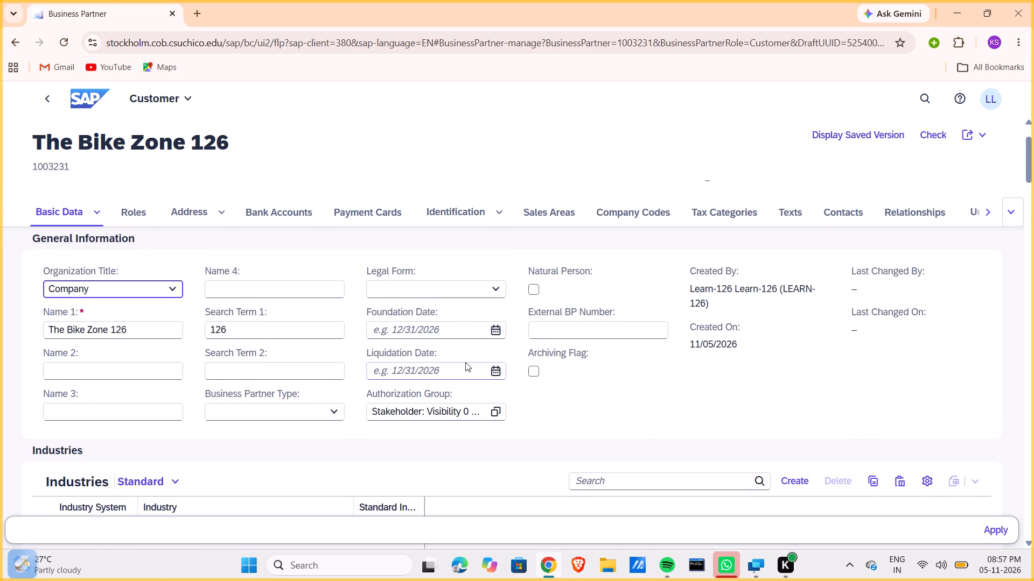
scroll(465, 362, up, 1)
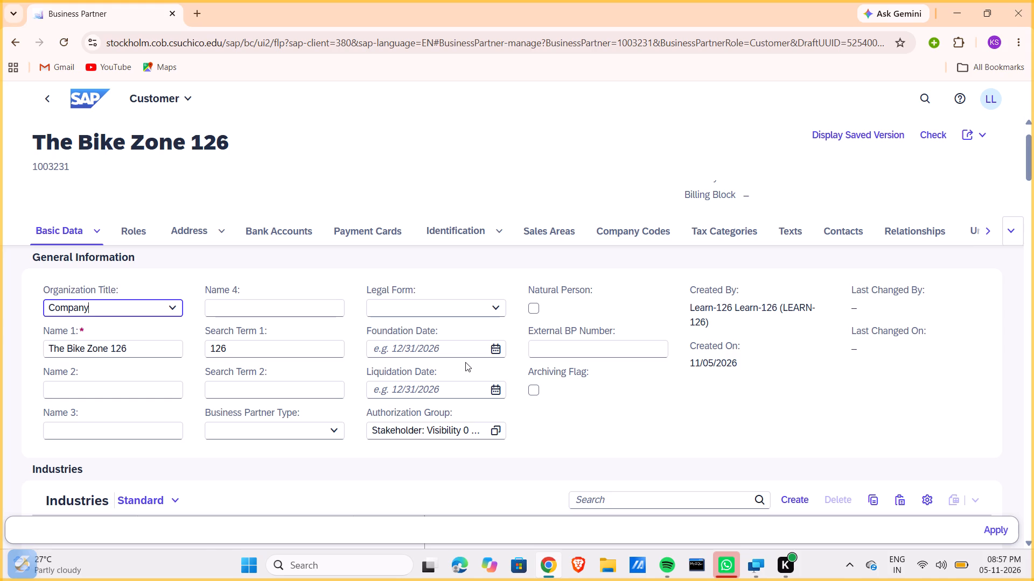
scroll(465, 362, down, 1)
scroll(465, 362, up, 1)
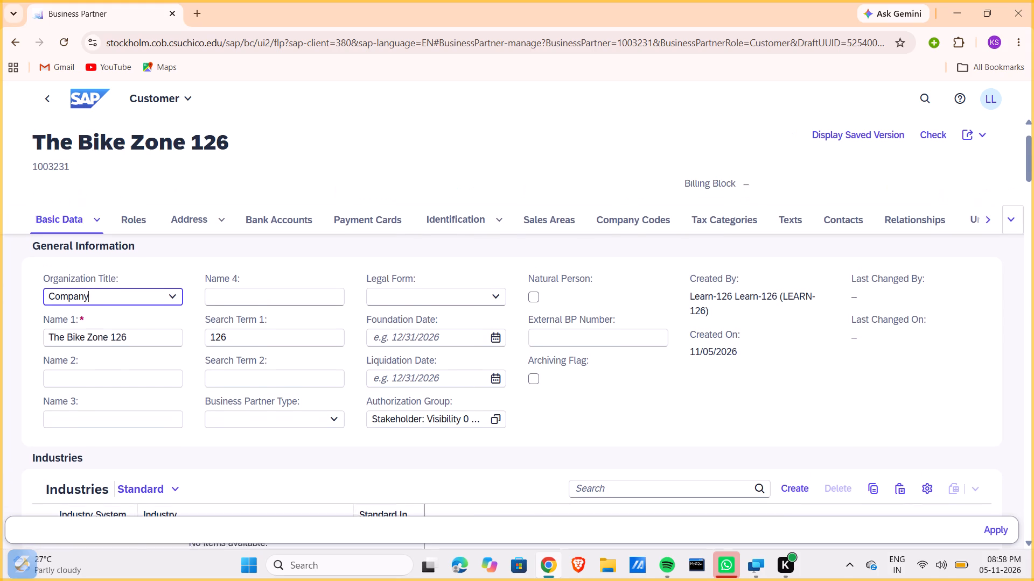
scroll(465, 362, up, 1)
click(633, 248)
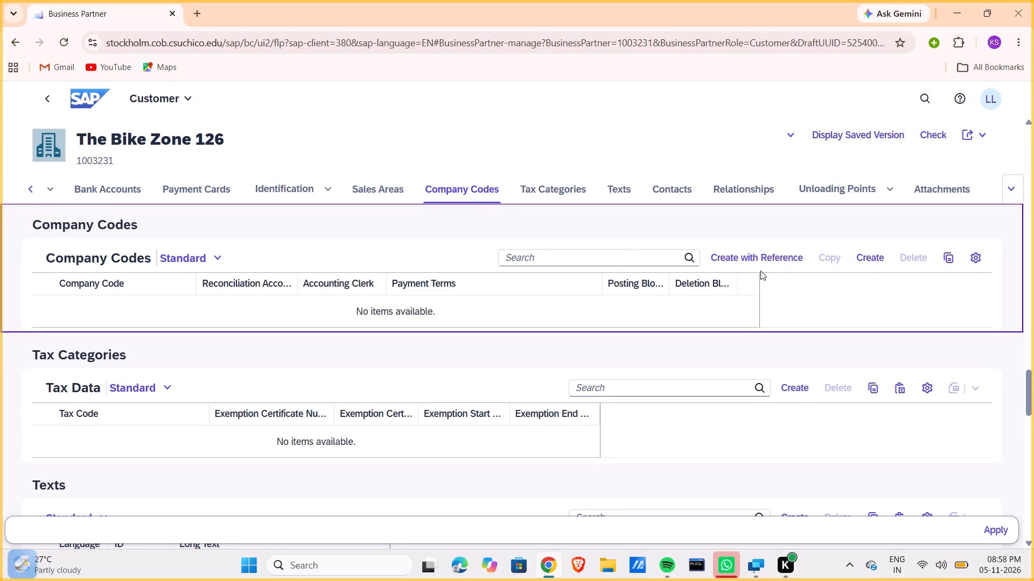
click(877, 254)
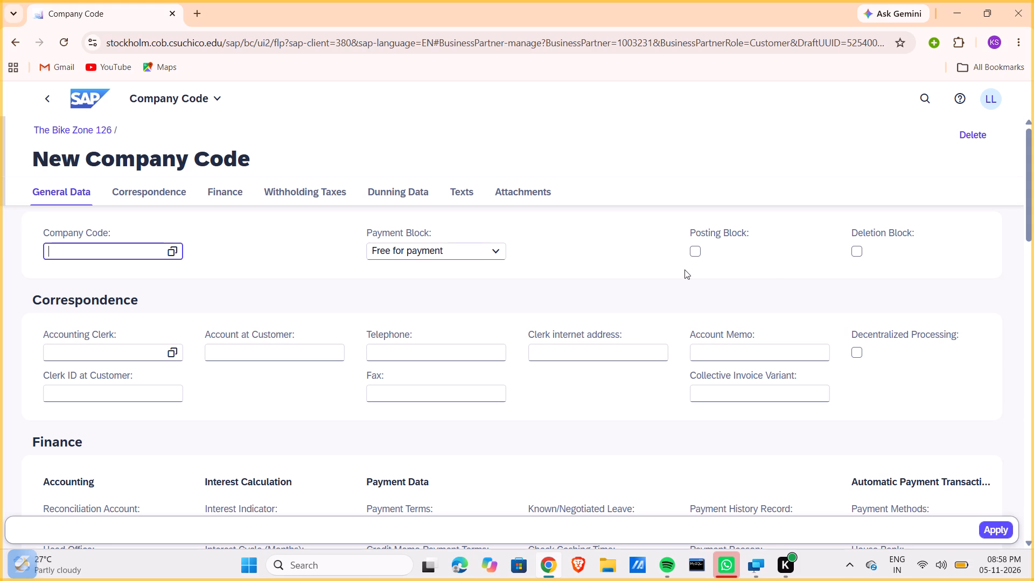
click(171, 255)
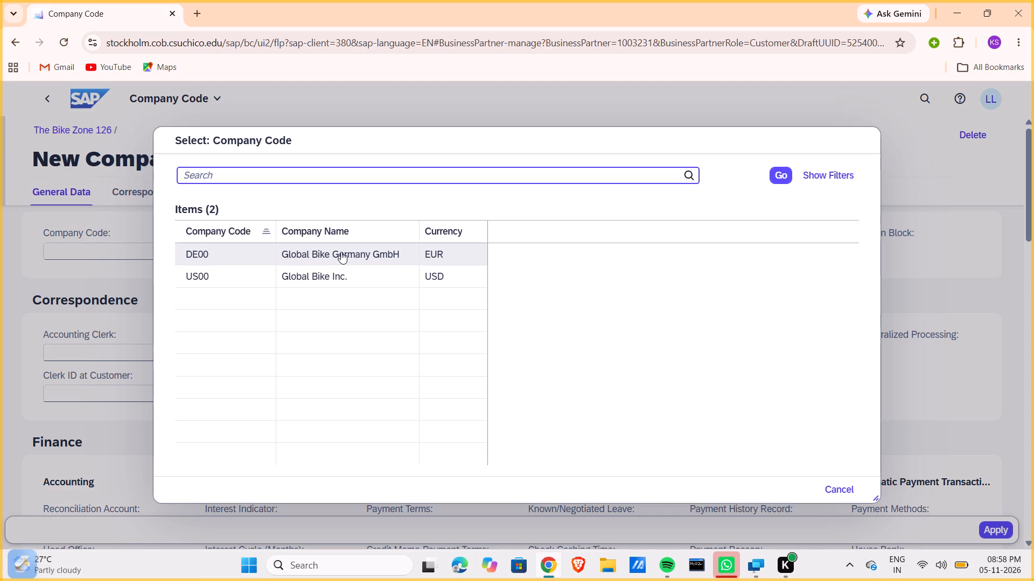
click(343, 273)
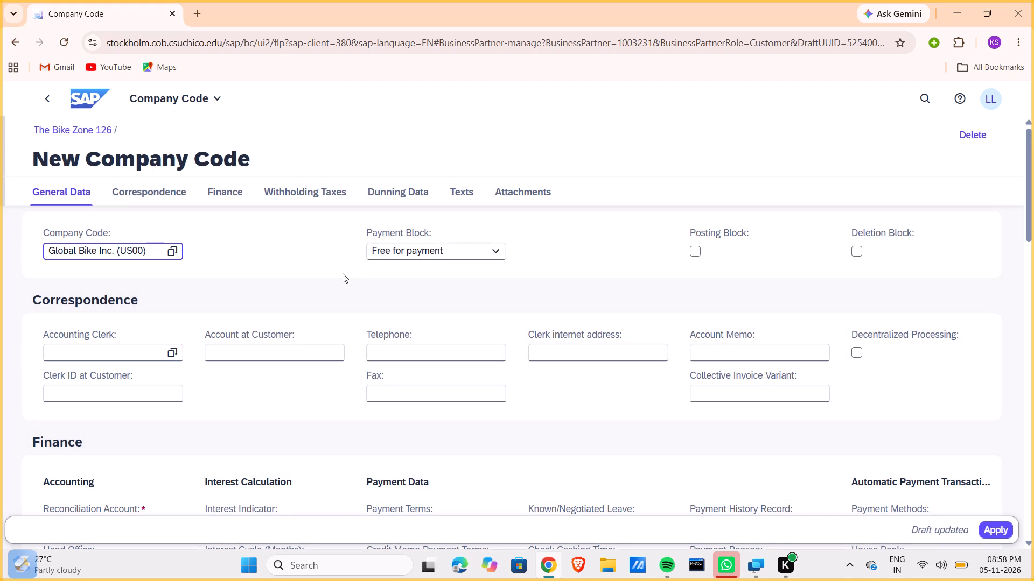
In the finance data, set the reconciliation account to Trade receivables and the payment terms to 0001, Payable immediately Due net.
scroll(343, 273, down, 4)
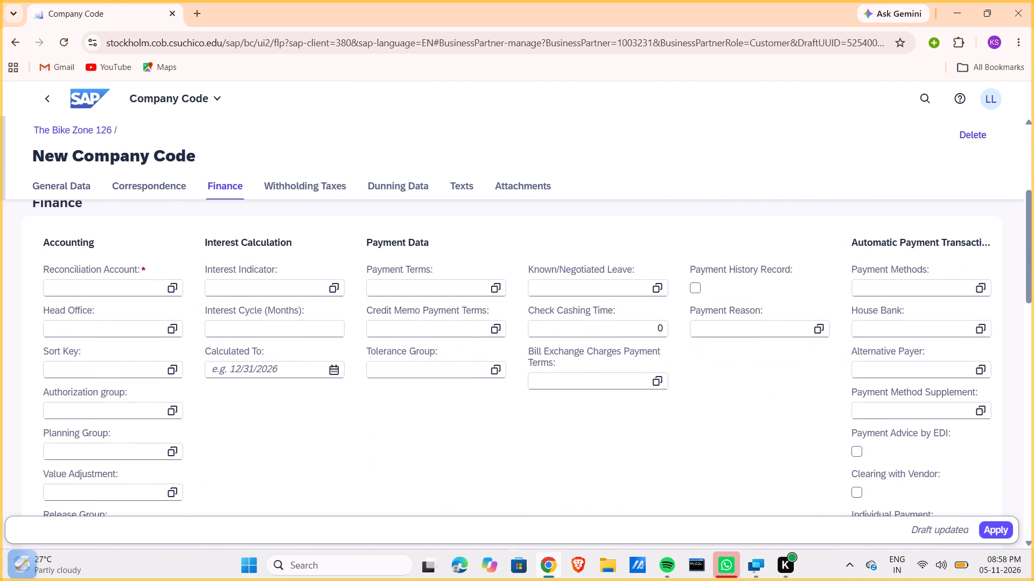
click(175, 286)
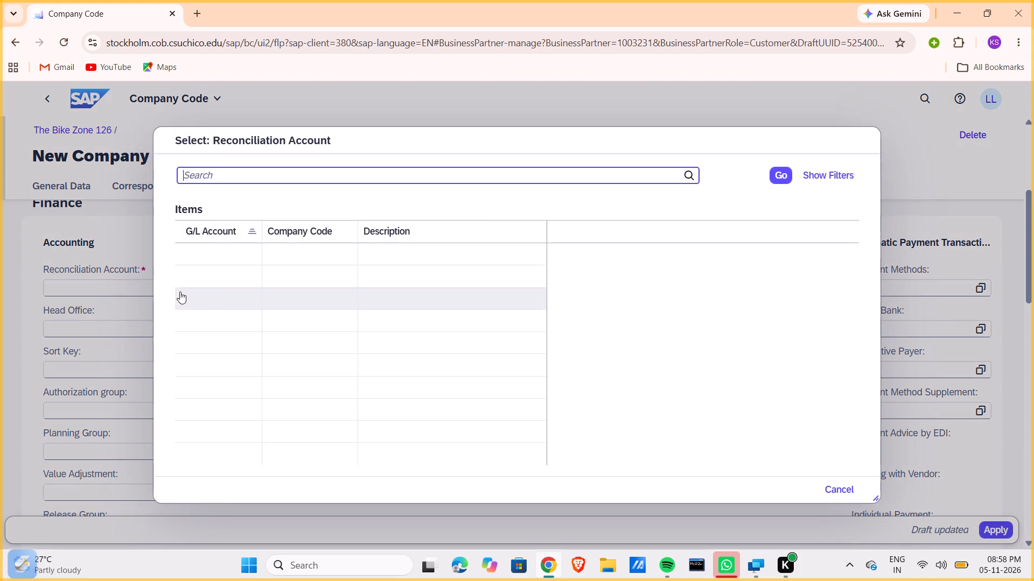
click(302, 257)
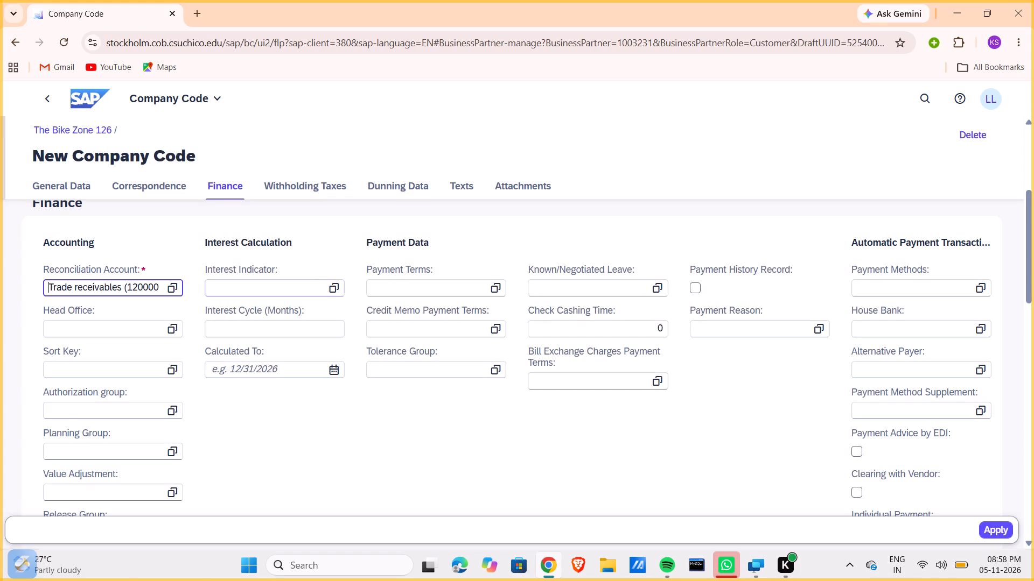
click(496, 286)
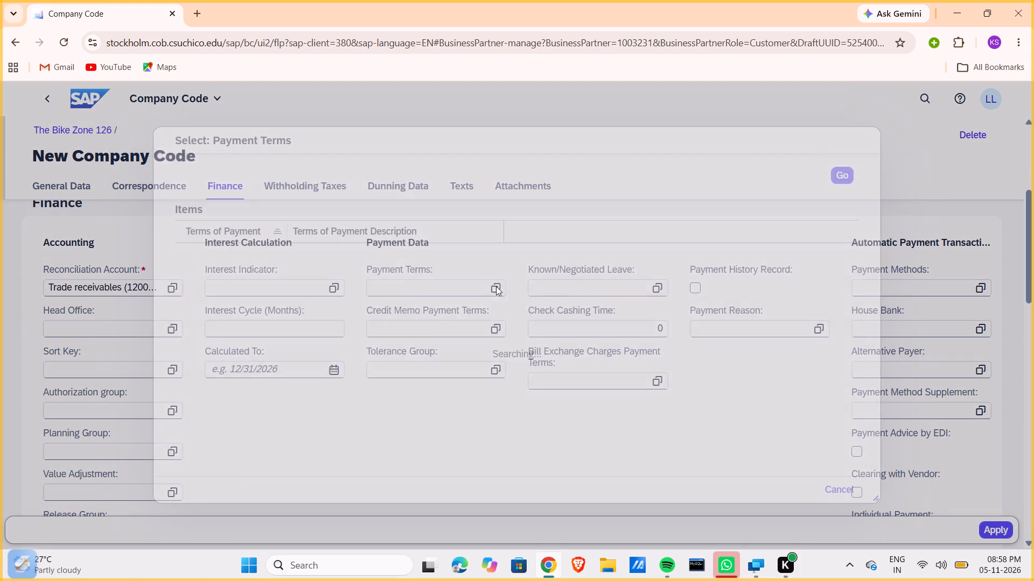
click(391, 255)
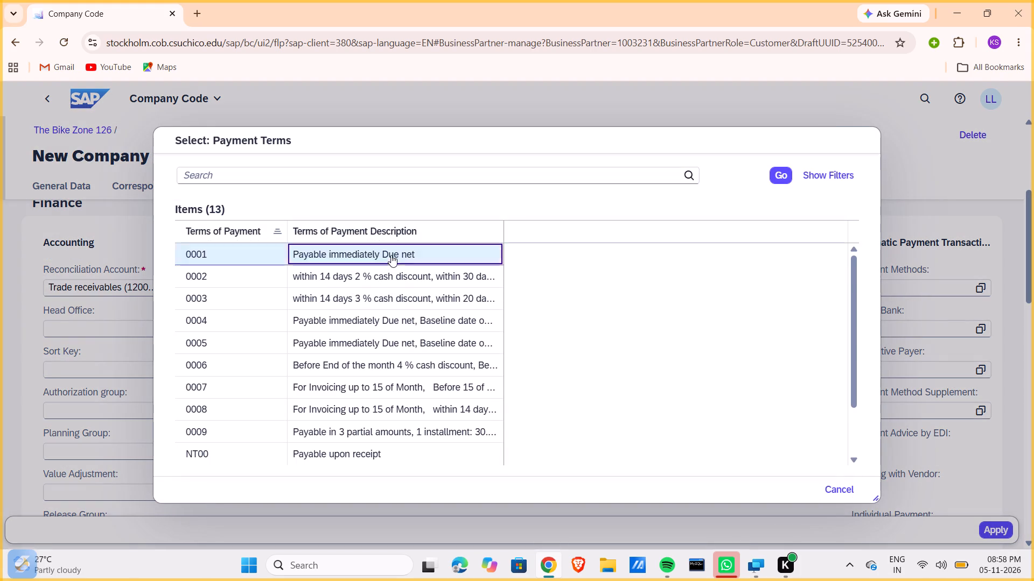
Set the sort key in the accounting data to Posting date (001).
click(171, 371)
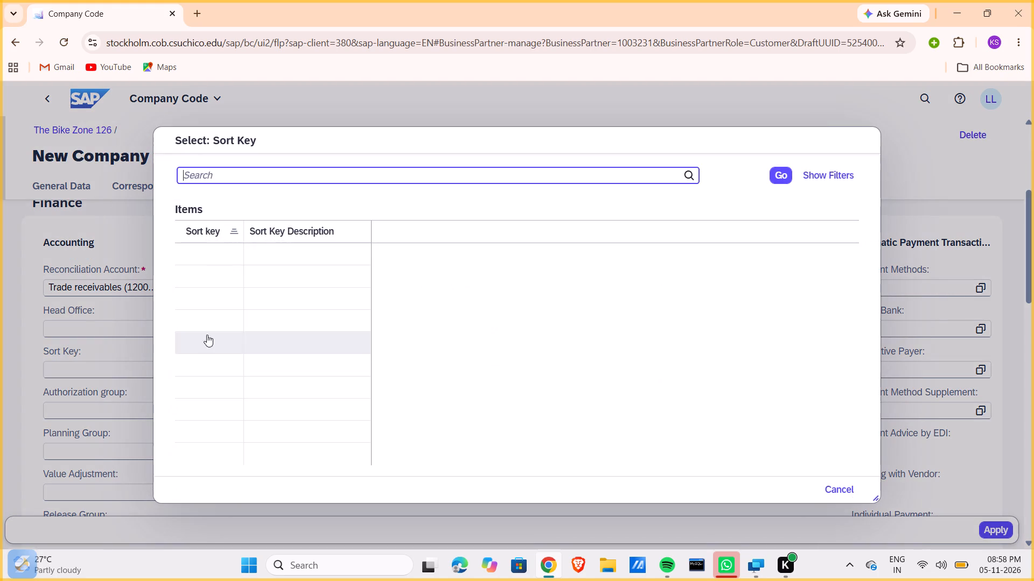
click(285, 254)
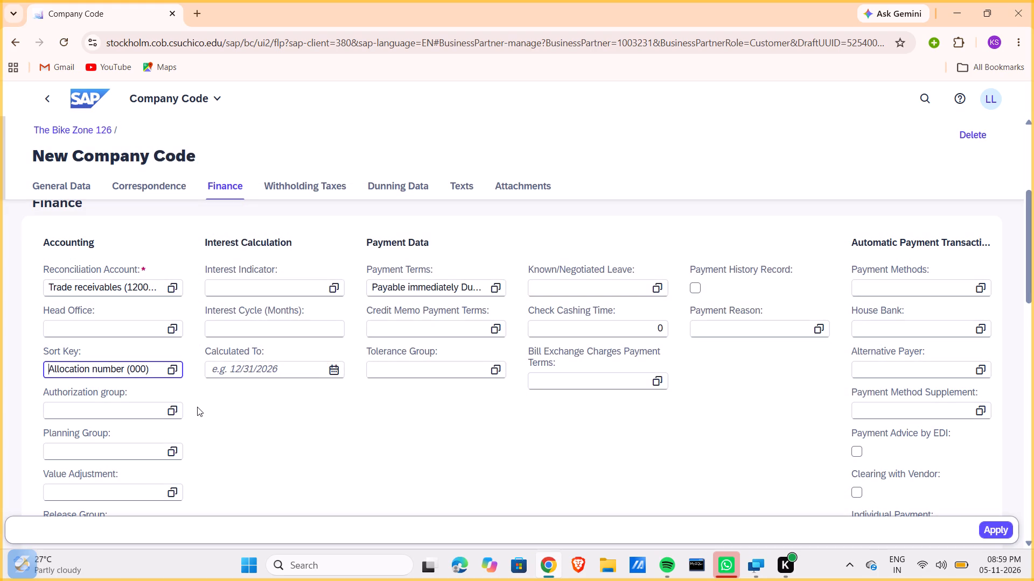
scroll(197, 407, down, 1)
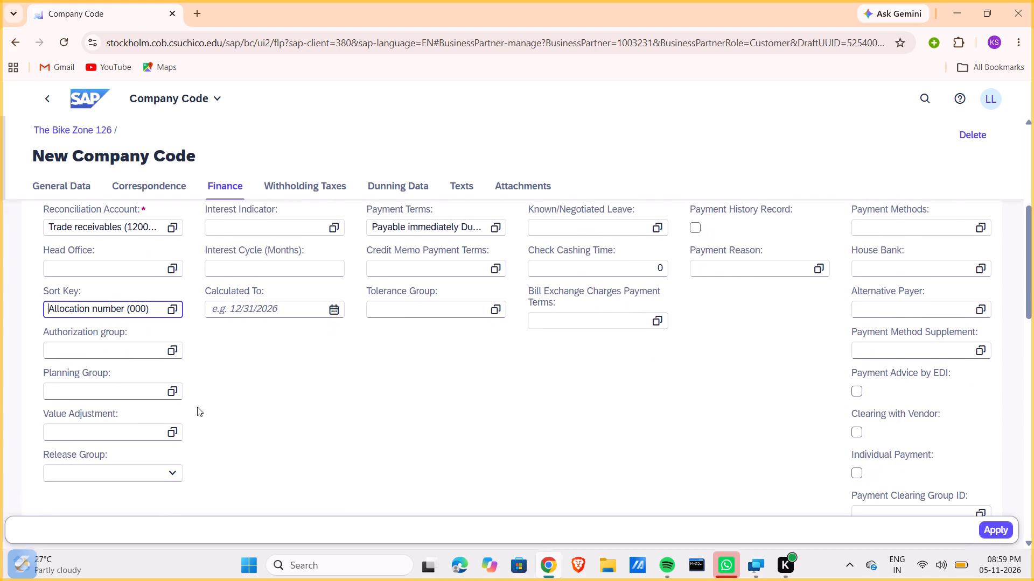
scroll(197, 407, up, 1)
click(171, 372)
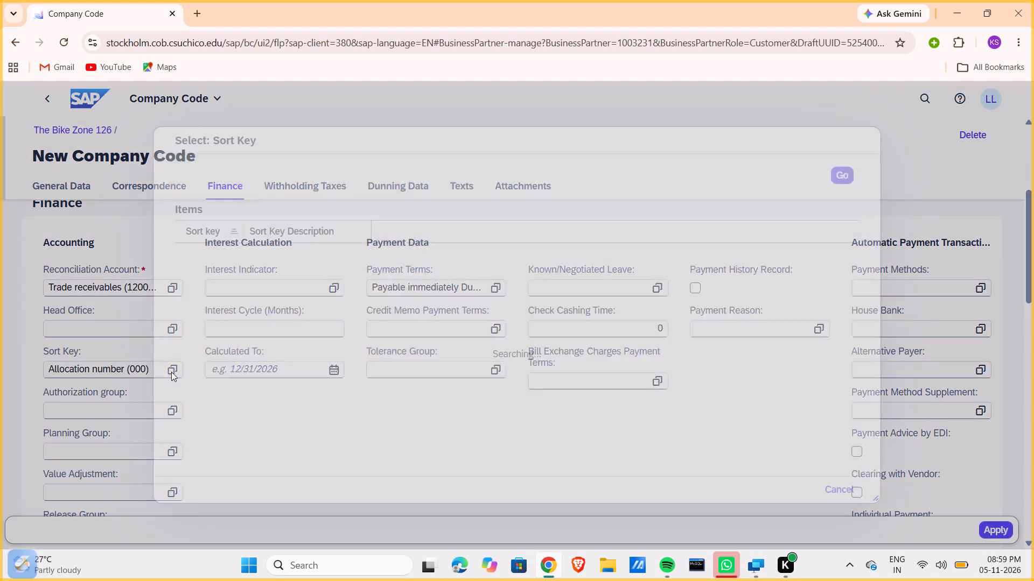
click(291, 278)
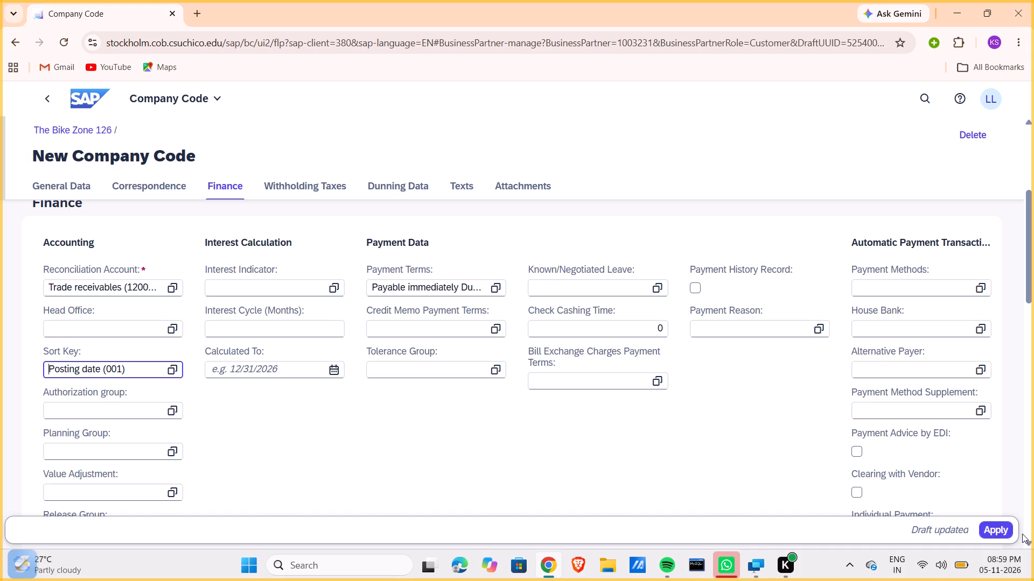
Apply the company code and customer role data, and save the business partner.
click(1004, 532)
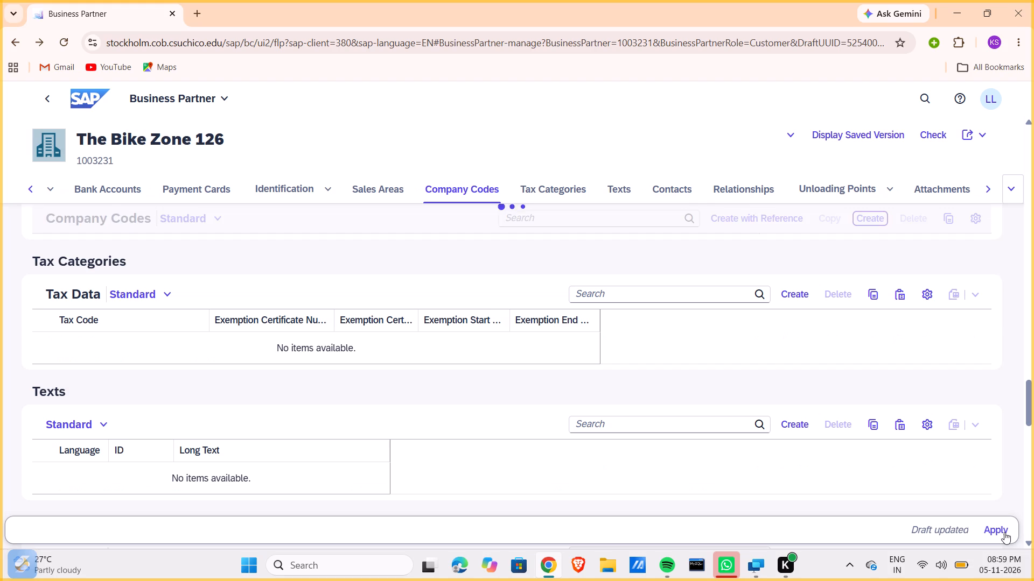
click(1004, 532)
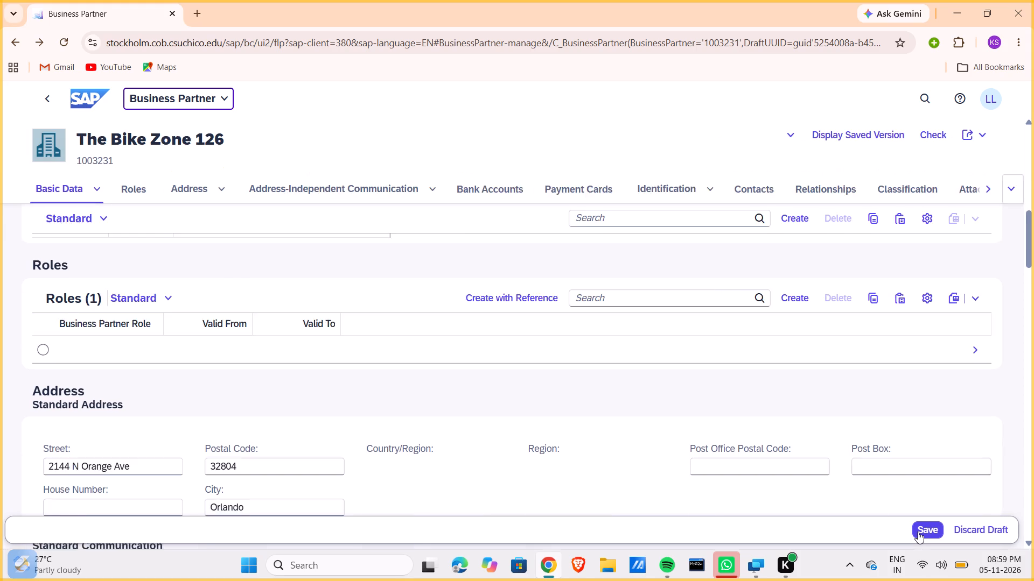
click(918, 532)
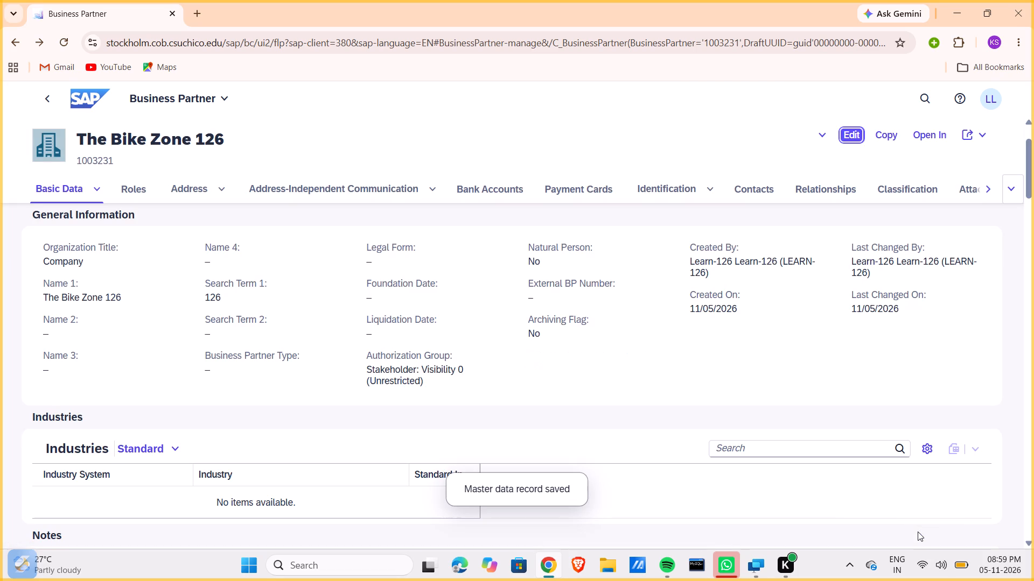
Return to the home page and open Manage Business Partner Master Data for the Sales Representative in Sales and Distribution.
click(88, 101)
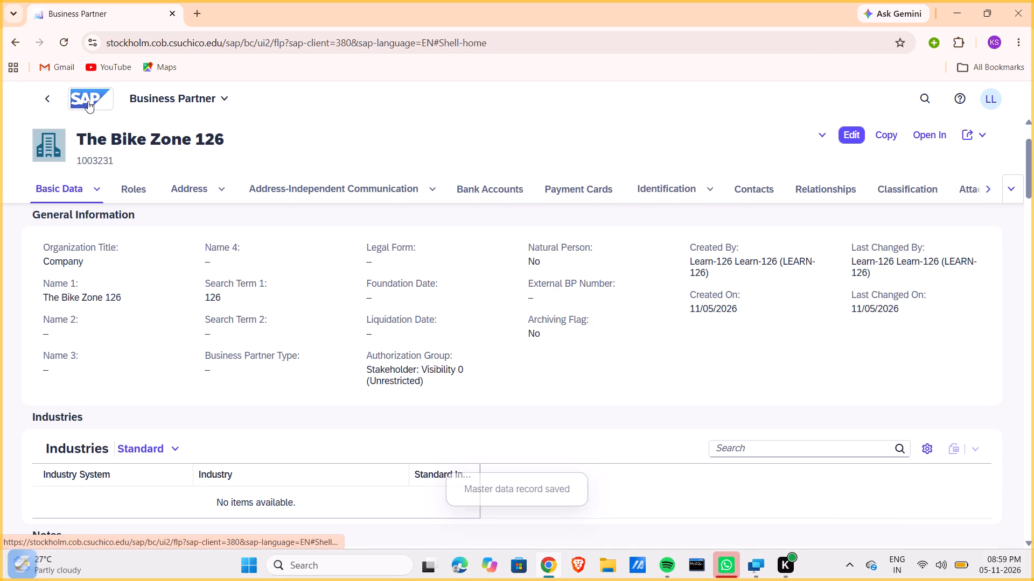
click(973, 130)
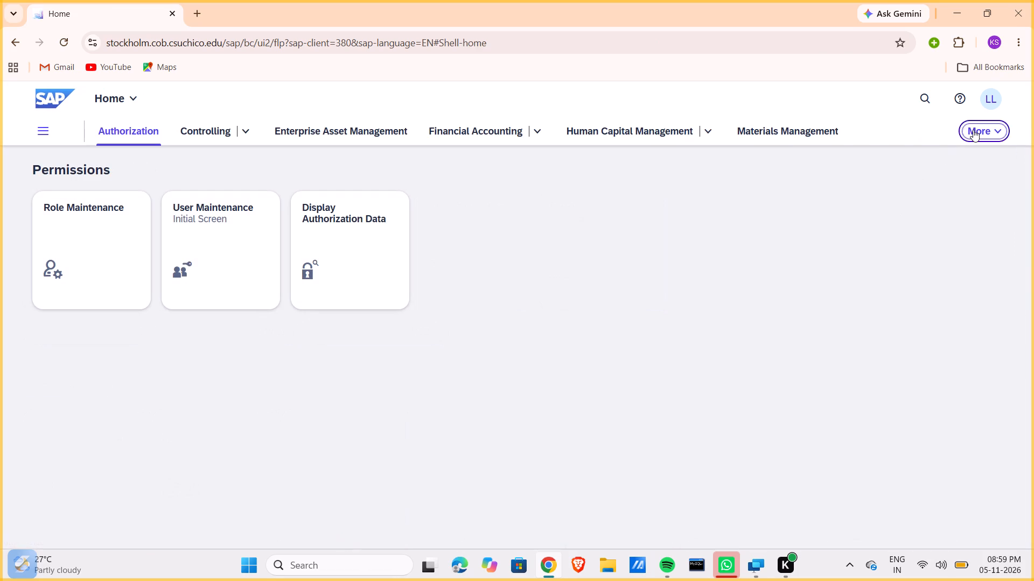
click(876, 256)
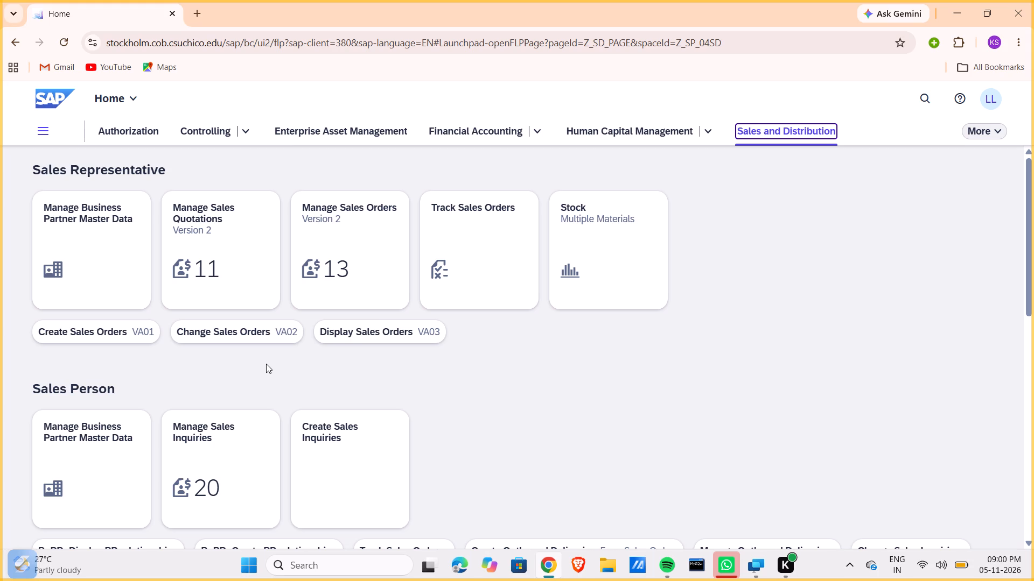
double_click(105, 221)
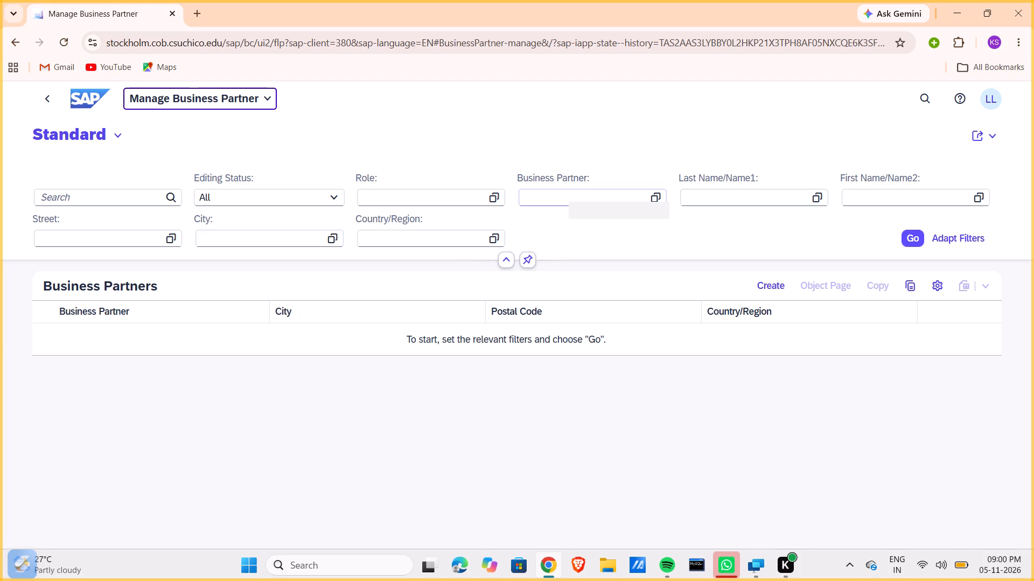
Filter the business partners by Name 1 The Bike Zone 126 and open partner 1003231.
click(718, 196)
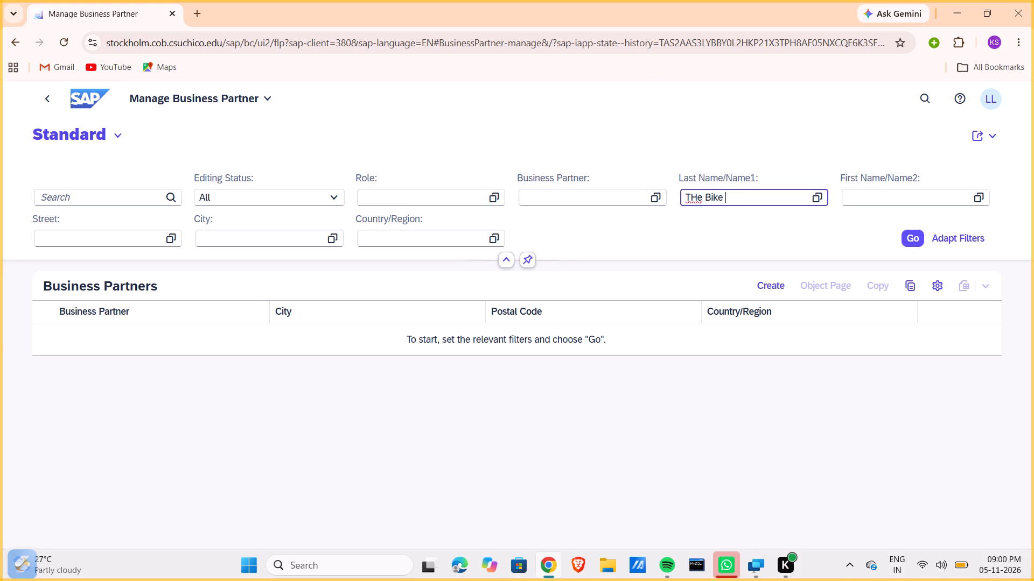
key(z)
key(Left)
key(Left)
key(Left)
key(Left)
key(Left)
key(Left)
key(Left)
key(Left)
key(Left)
key(Left)
key(Left)
key(Left)
key(Left)
key(Left)
key(Left)
key(BackSpace)
key(h)
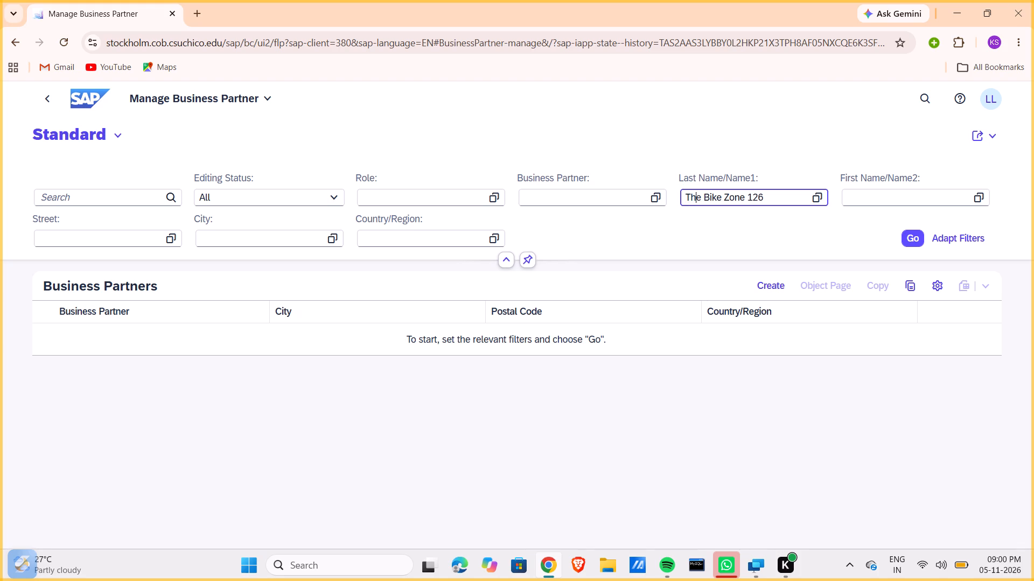
key(Return)
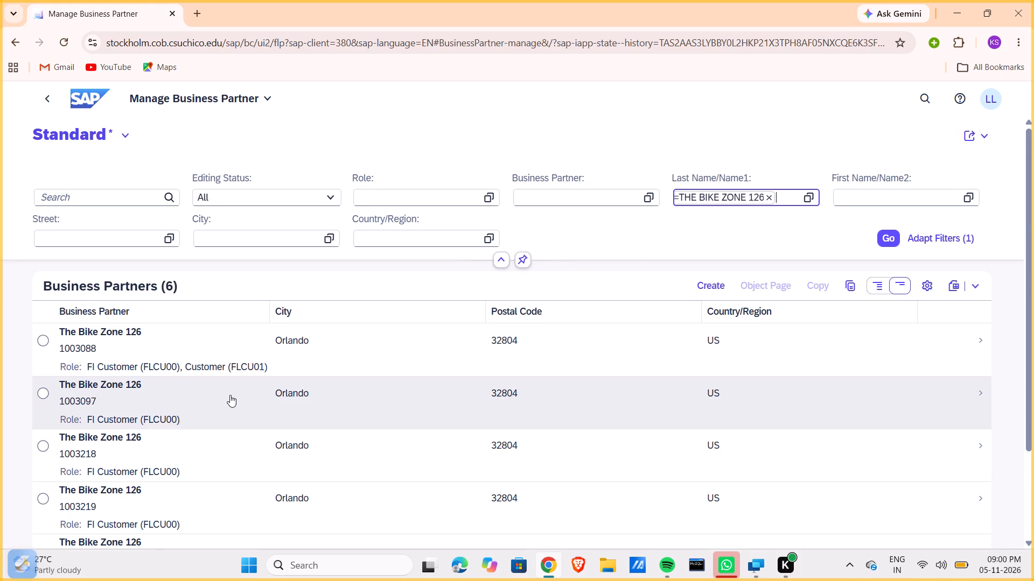
scroll(230, 395, down, 6)
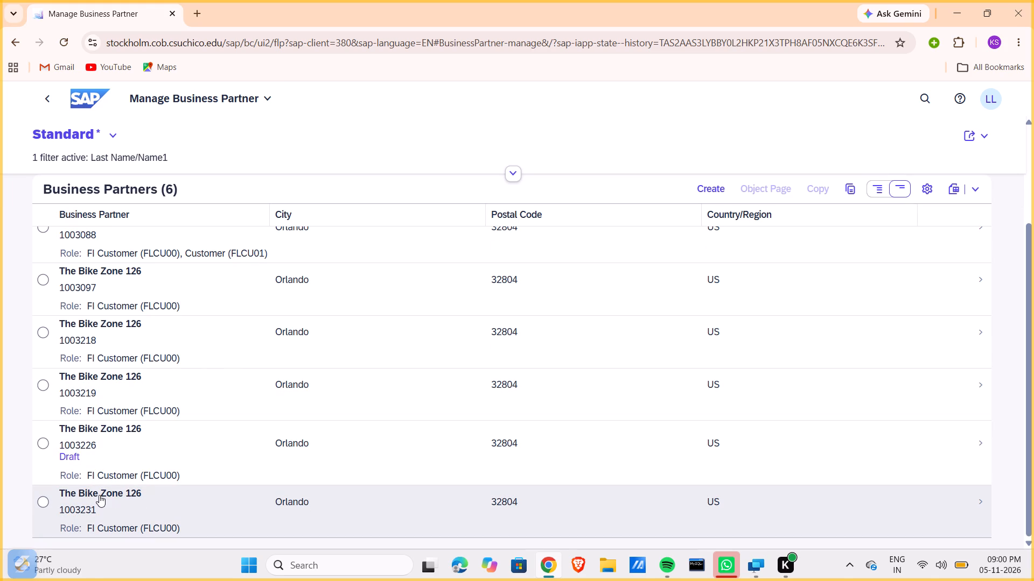
double_click(99, 495)
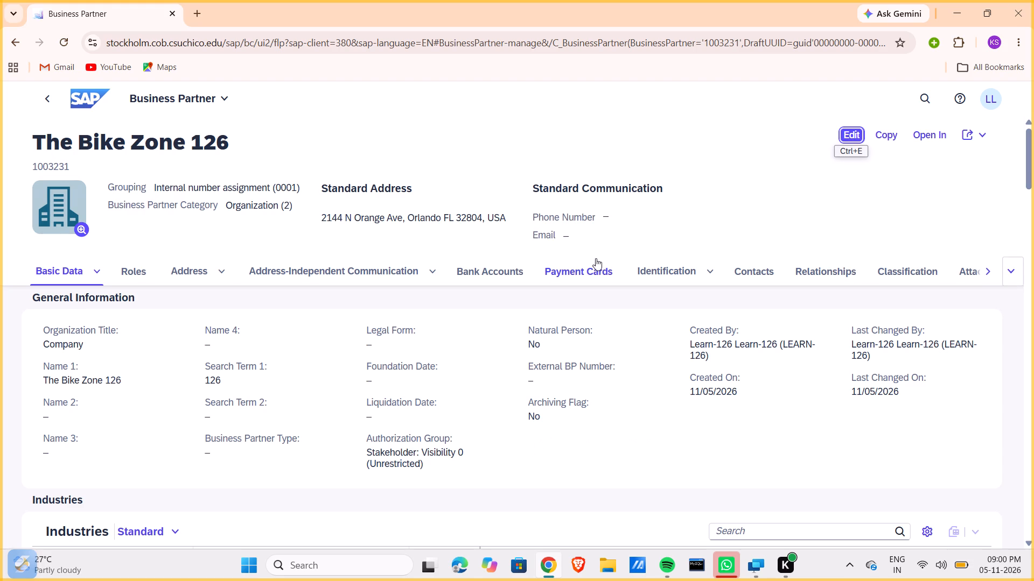
Edit business partner The Bike Zone 126 and add the Customer role FLCU01.
click(846, 133)
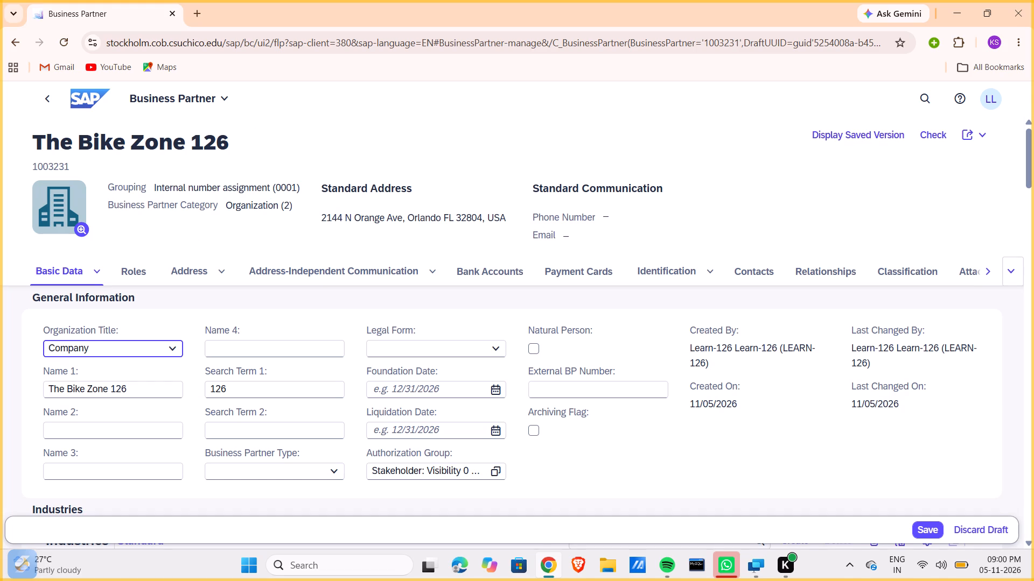
click(129, 300)
click(132, 275)
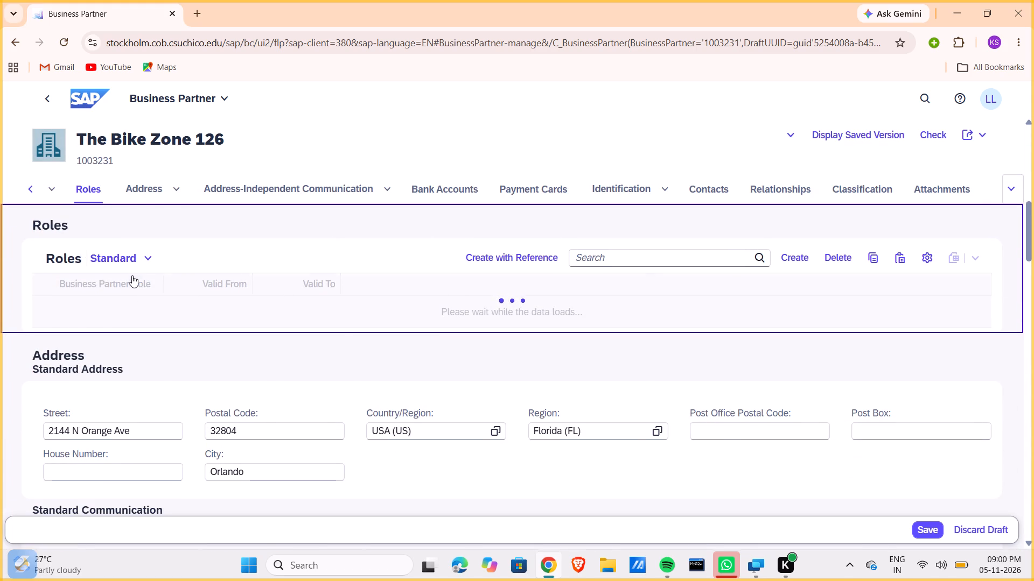
click(797, 250)
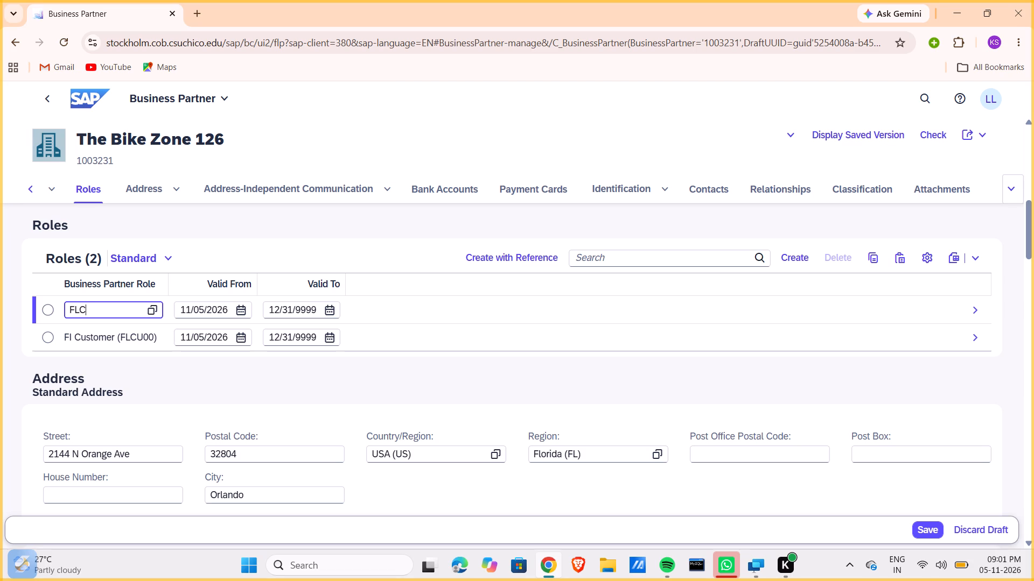
key(BackSpace)
text(00)
key(BackSpace)
key(1)
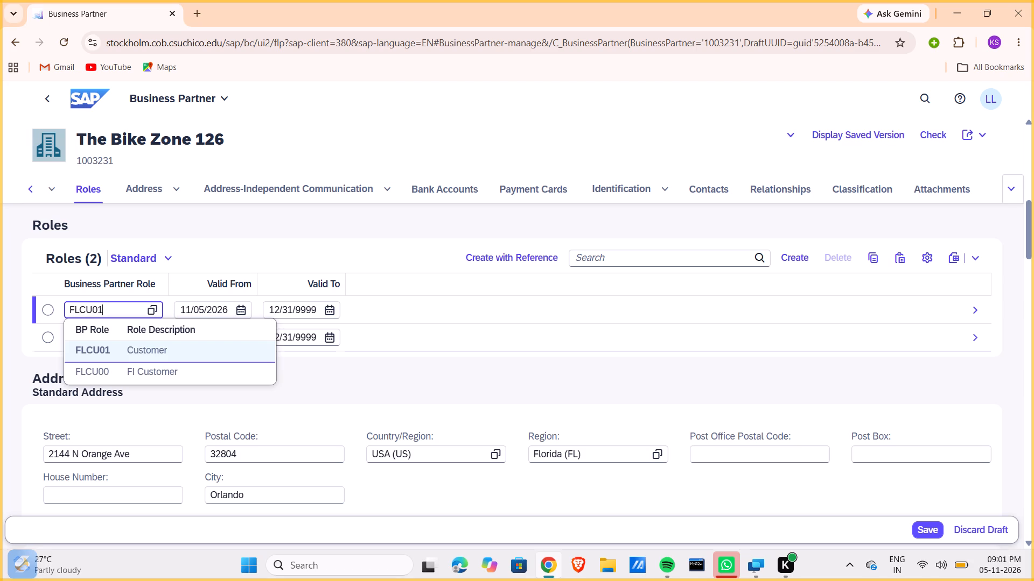
click(116, 355)
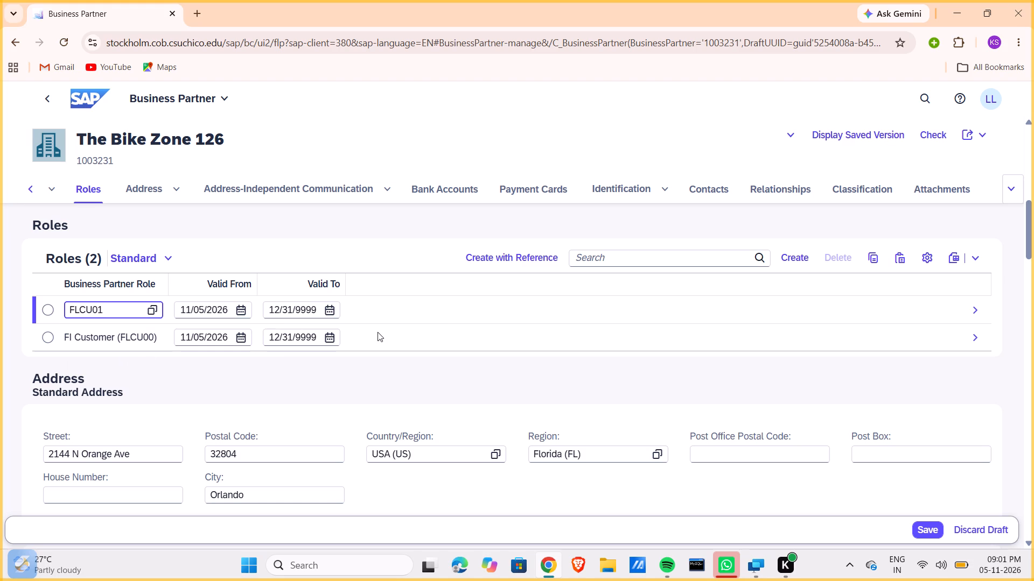
Open the FLCU01 role's details and create a sales area for US East (UE00), Wholesale (WH) and Bicycles (BI).
click(981, 307)
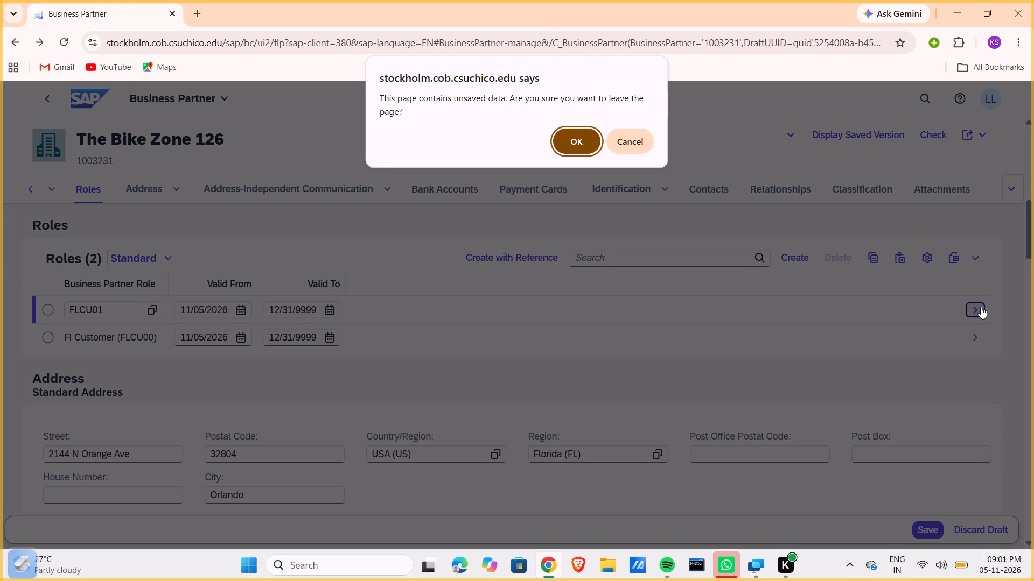
click(556, 143)
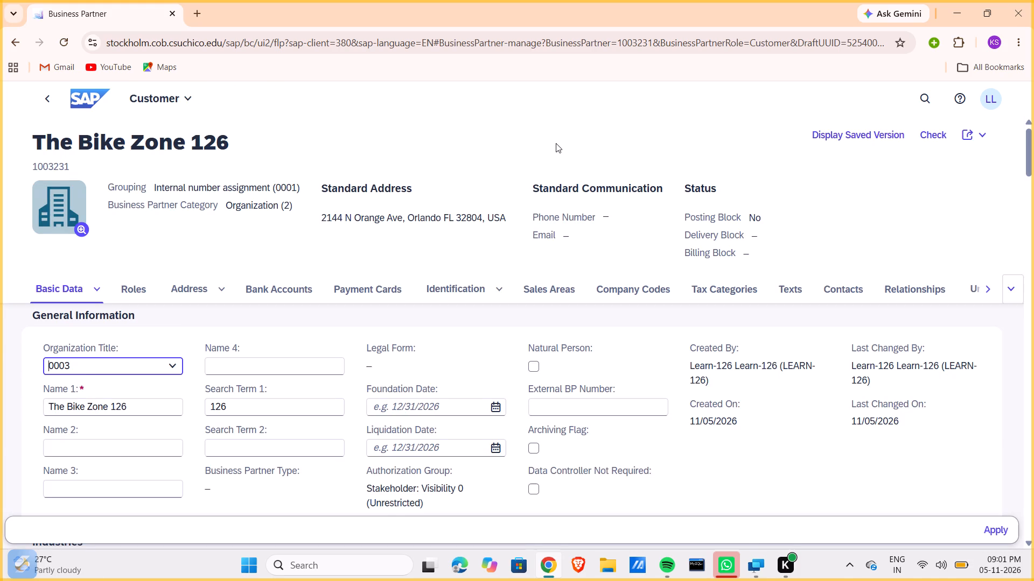
click(547, 295)
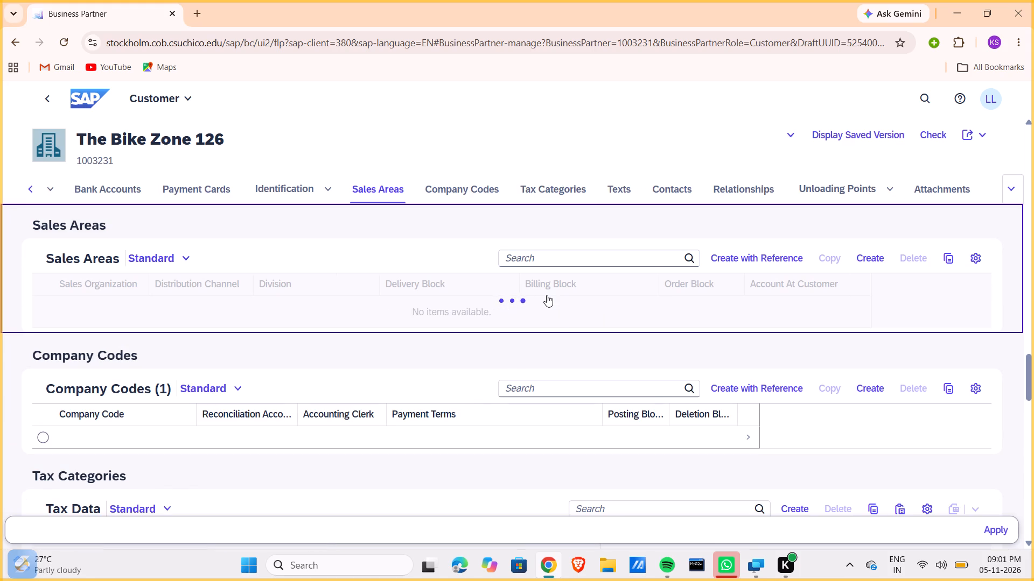
click(862, 265)
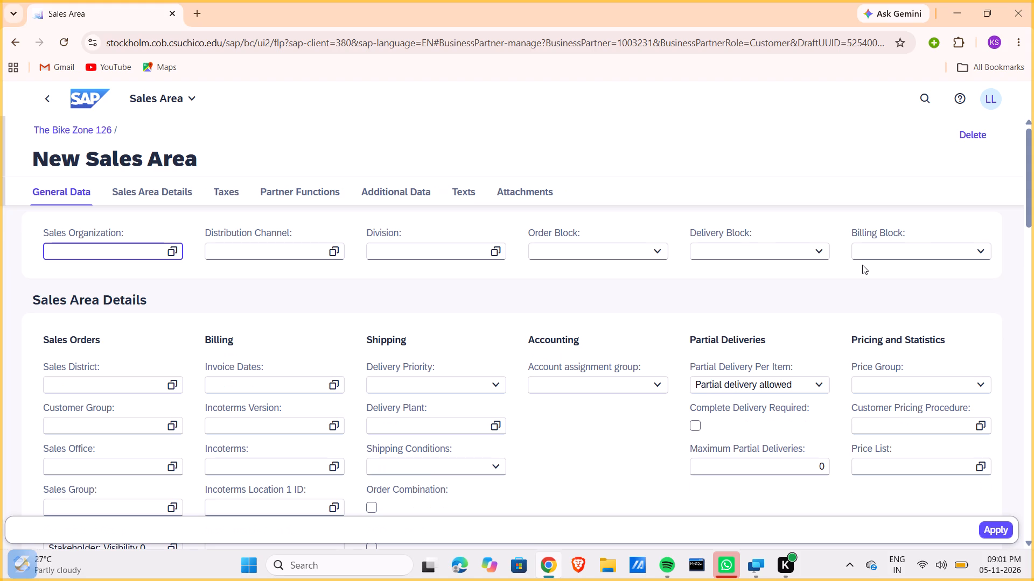
text(UE00)
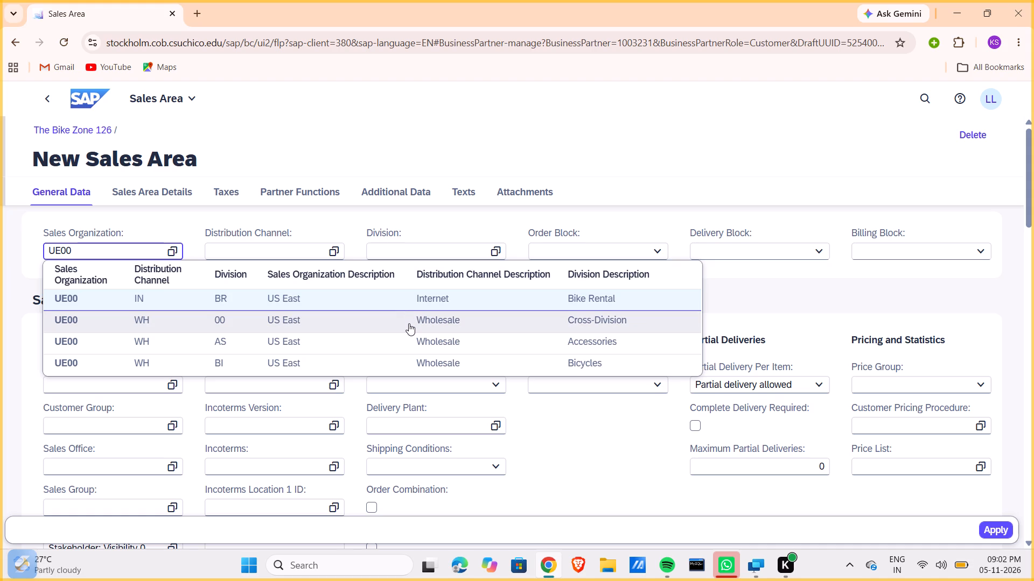
click(444, 371)
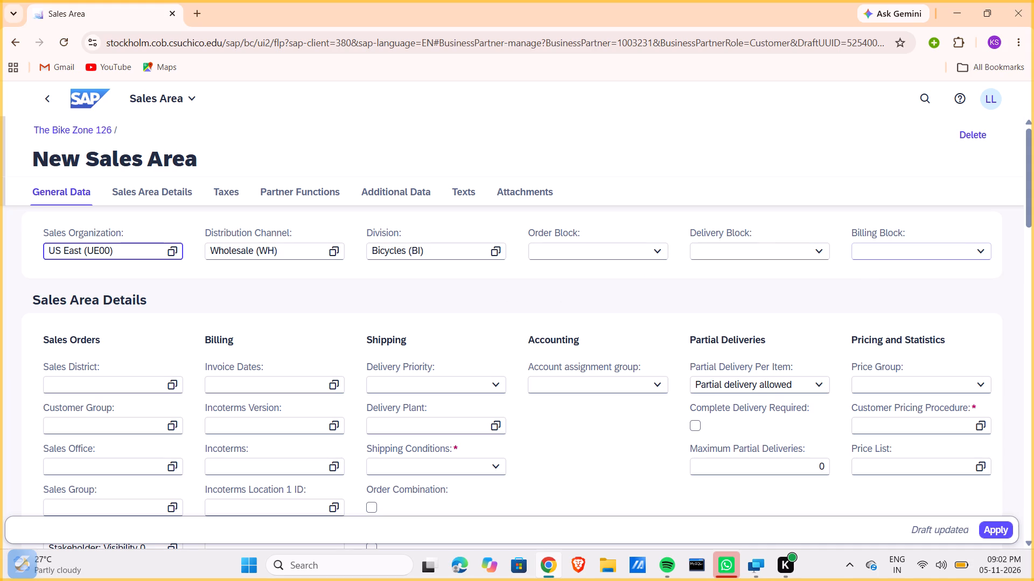
In the sales order details, set the sales district to Pacific NorthwestUSA (US0001) and the currency to USD.
scroll(369, 403, down, 1)
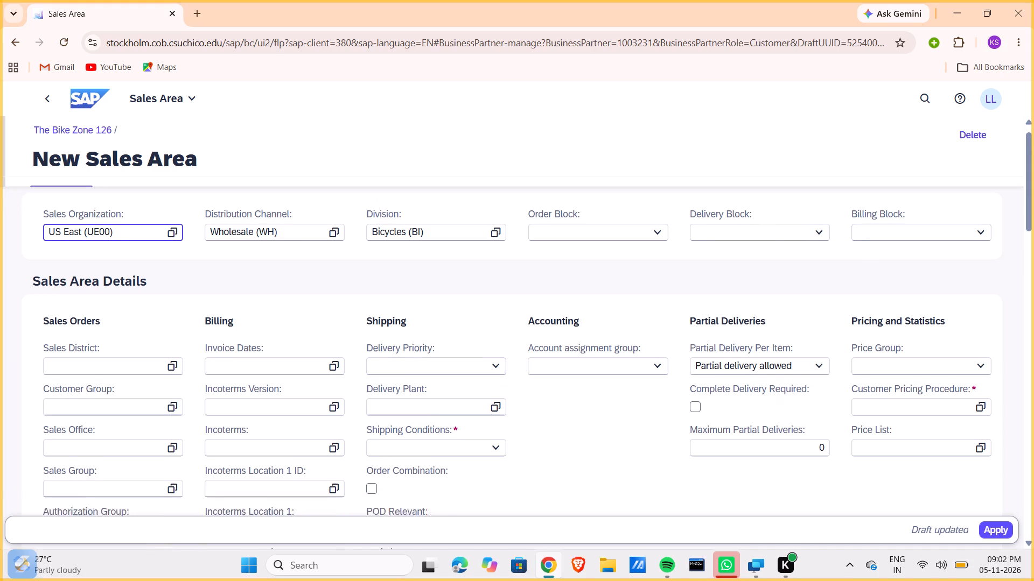
scroll(369, 403, down, 1)
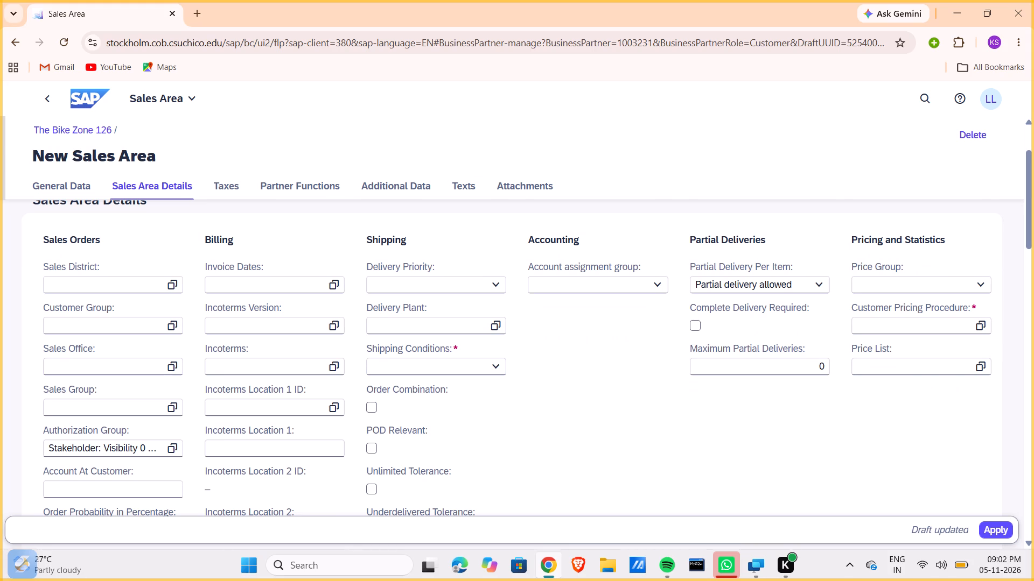
click(175, 285)
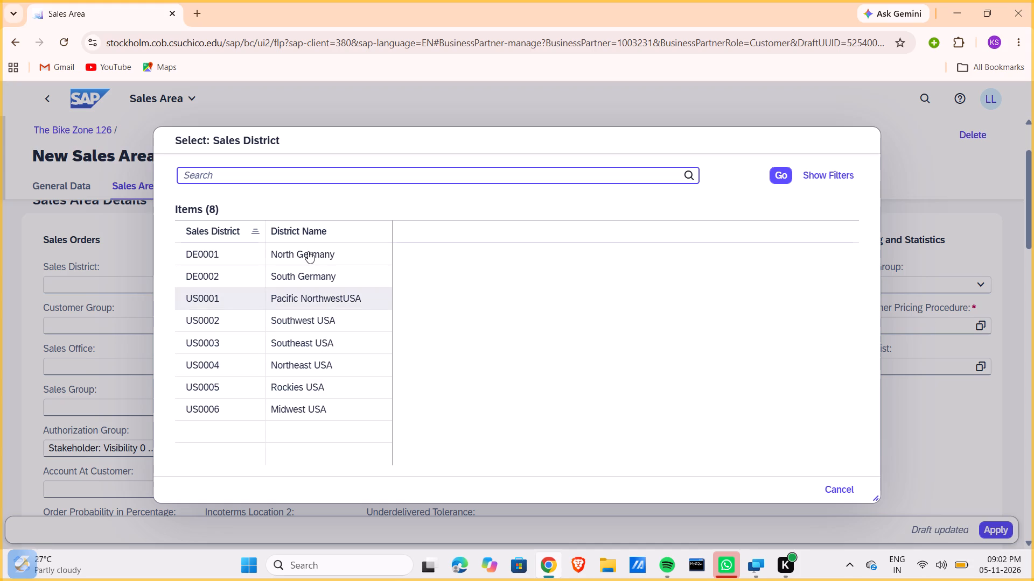
click(313, 297)
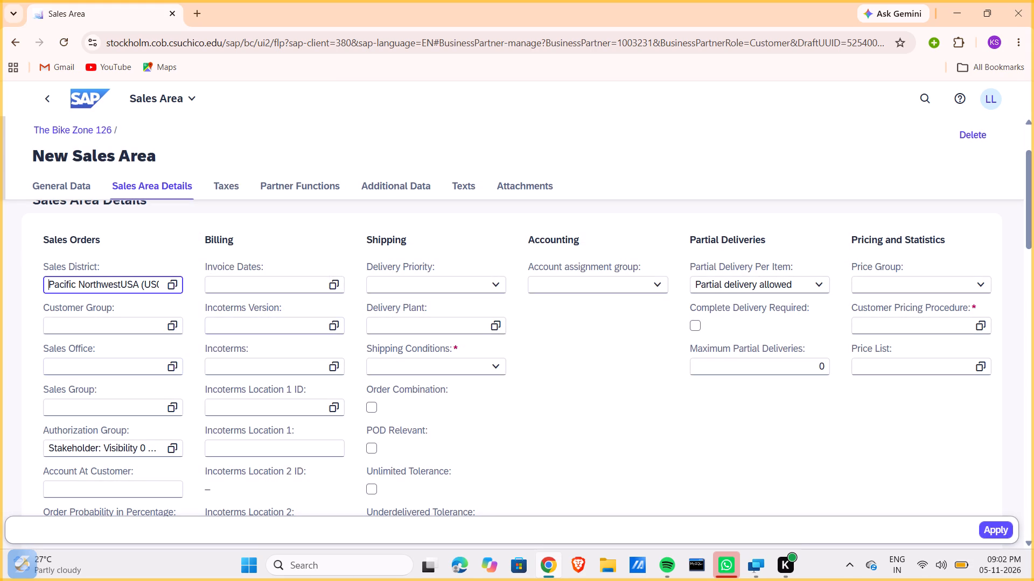
scroll(141, 440, down, 2)
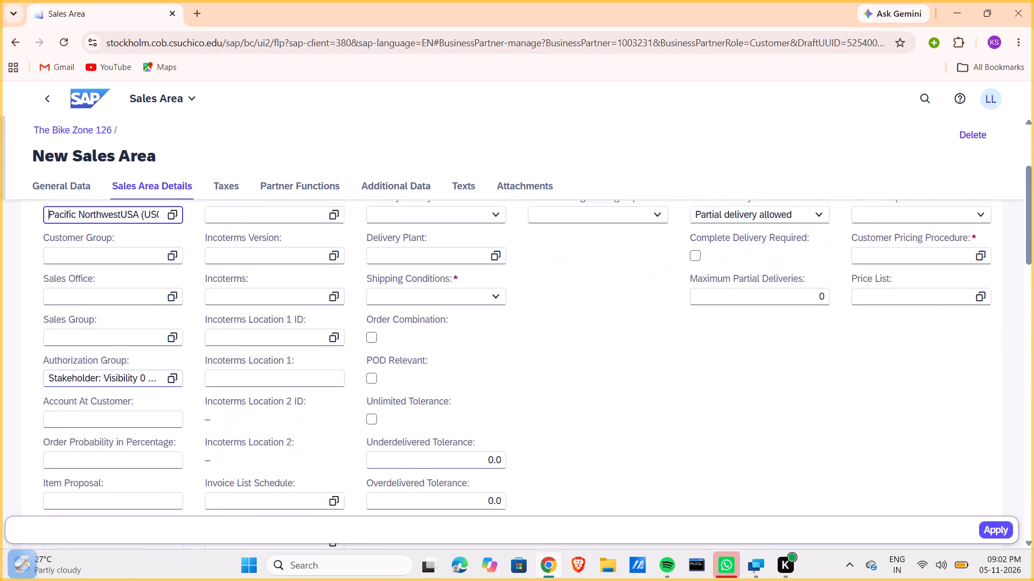
scroll(141, 440, down, 3)
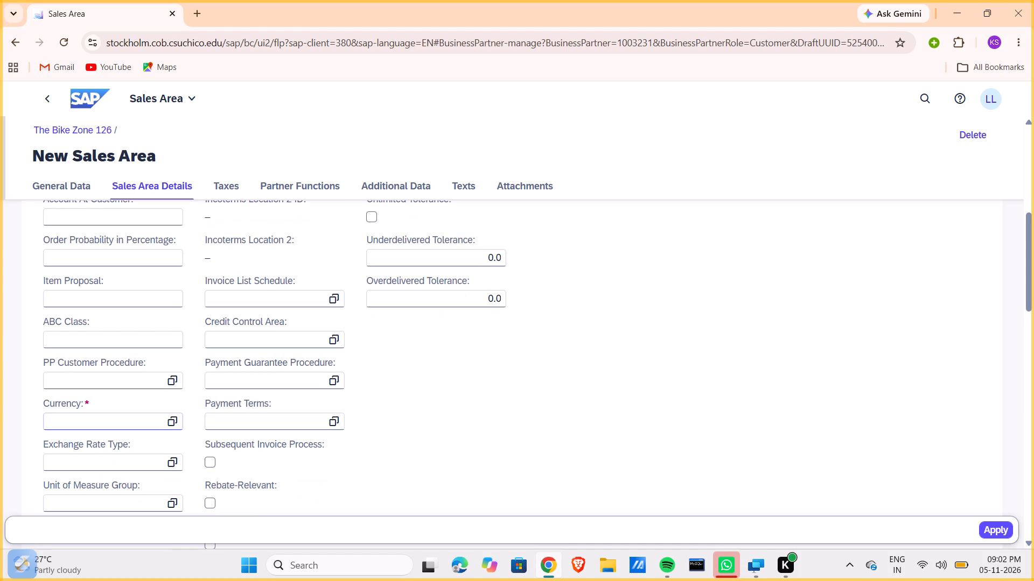
click(114, 428)
text(USD)
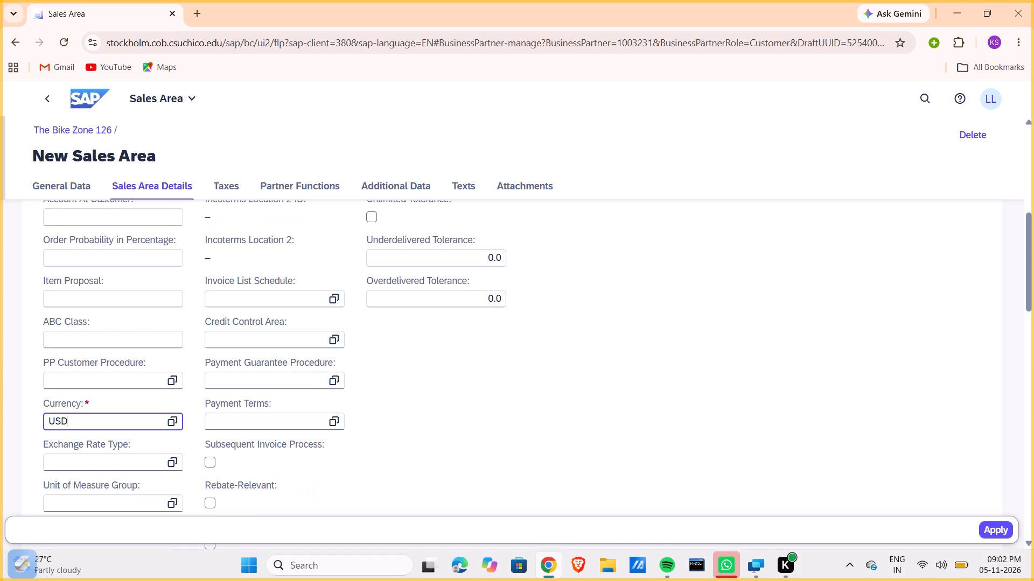
click(113, 463)
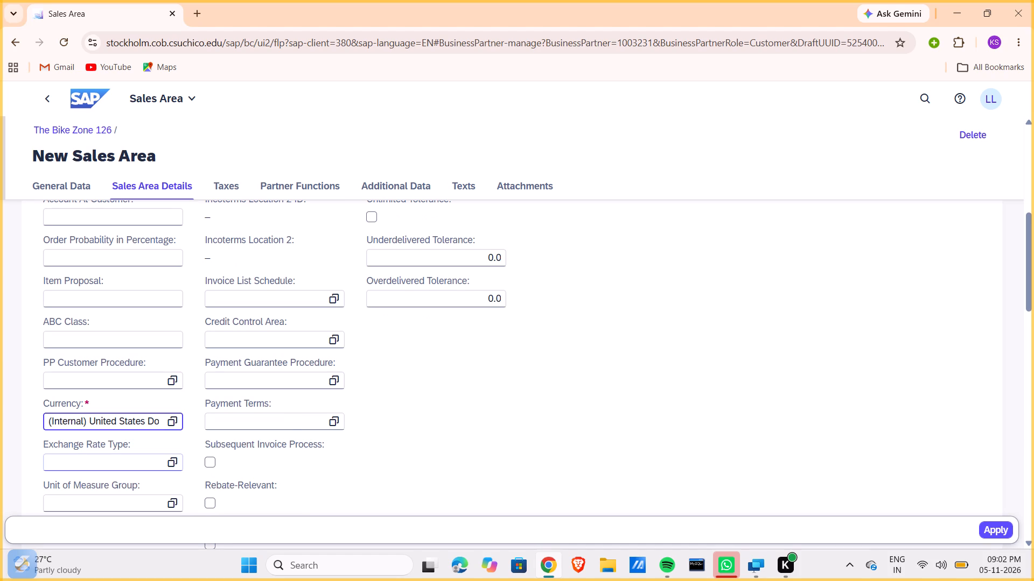
In the billing details, set the Incoterms to Free on board (FOB) and Incoterms Location 1 to Miami.
scroll(231, 426, up, 4)
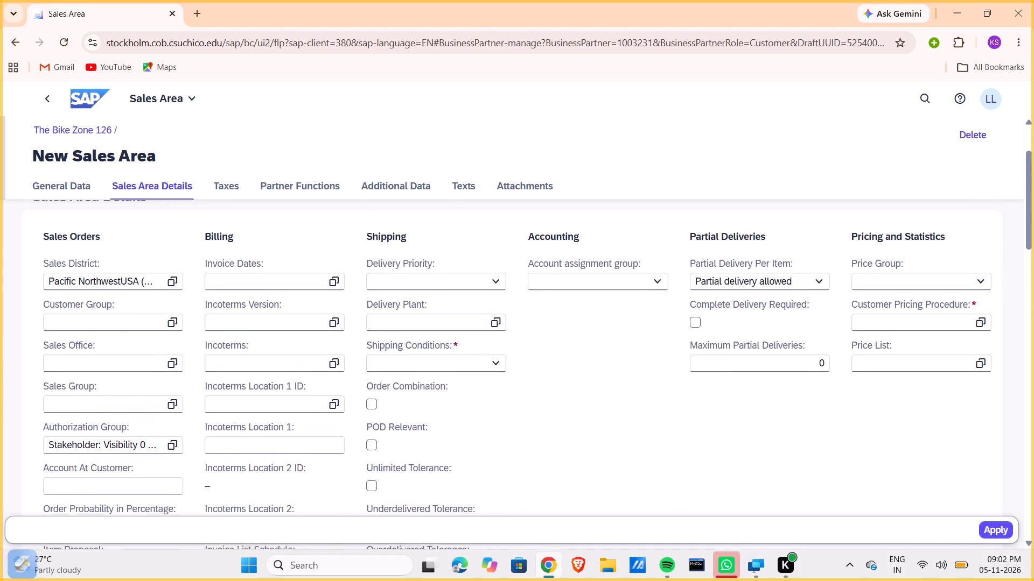
scroll(231, 426, up, 1)
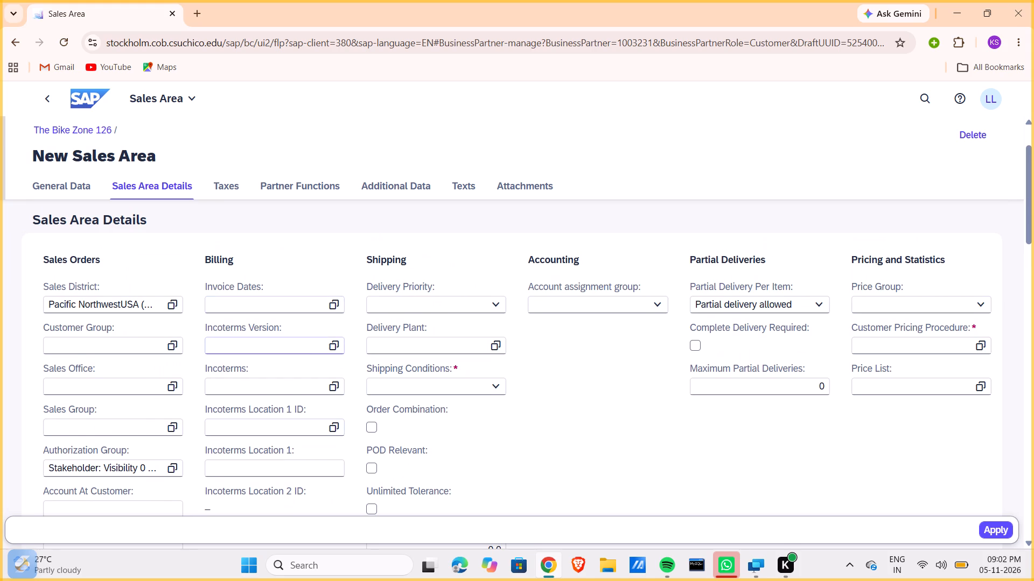
scroll(323, 343, down, 1)
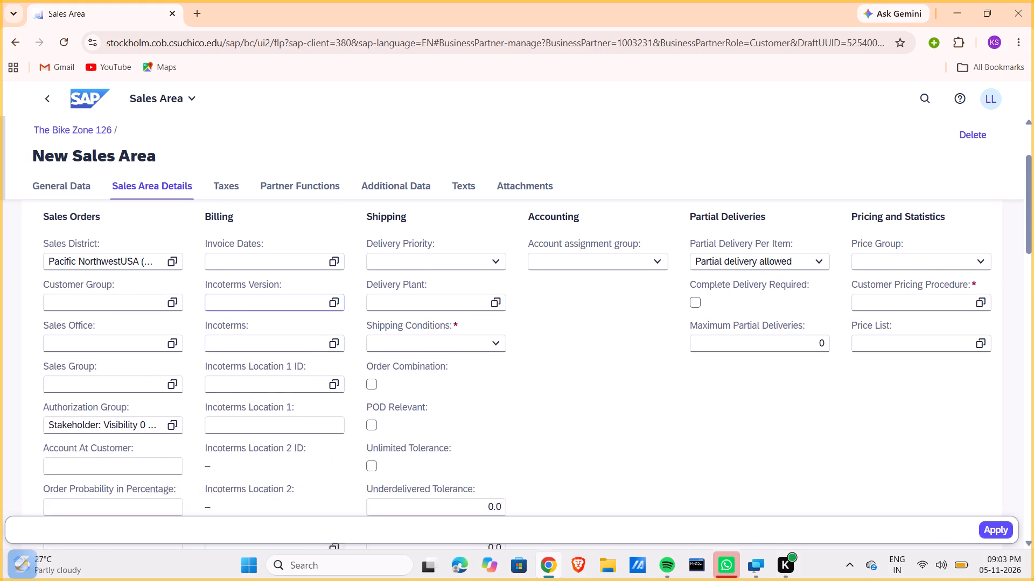
scroll(323, 343, down, 2)
scroll(323, 343, up, 1)
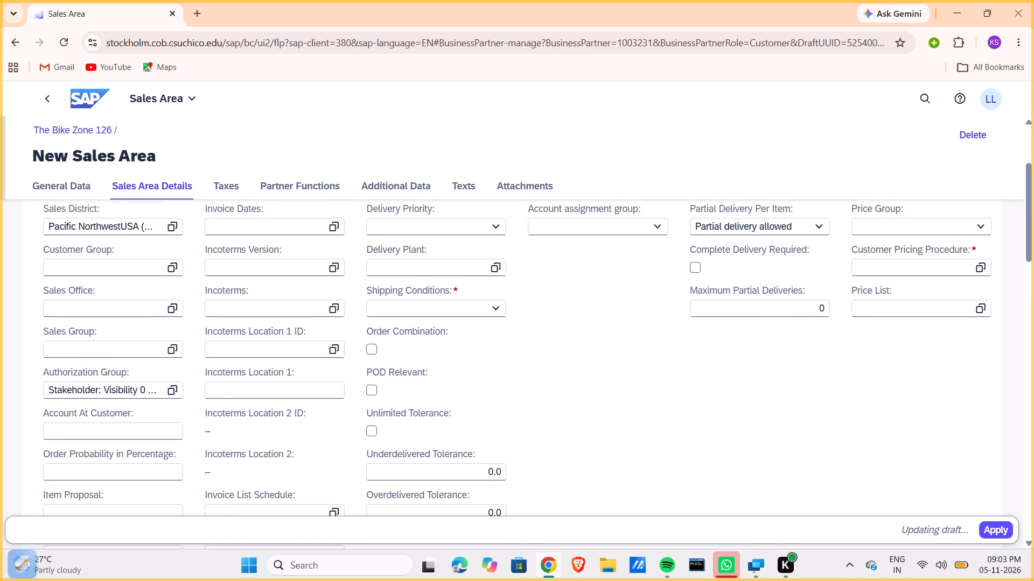
scroll(323, 343, up, 1)
click(336, 344)
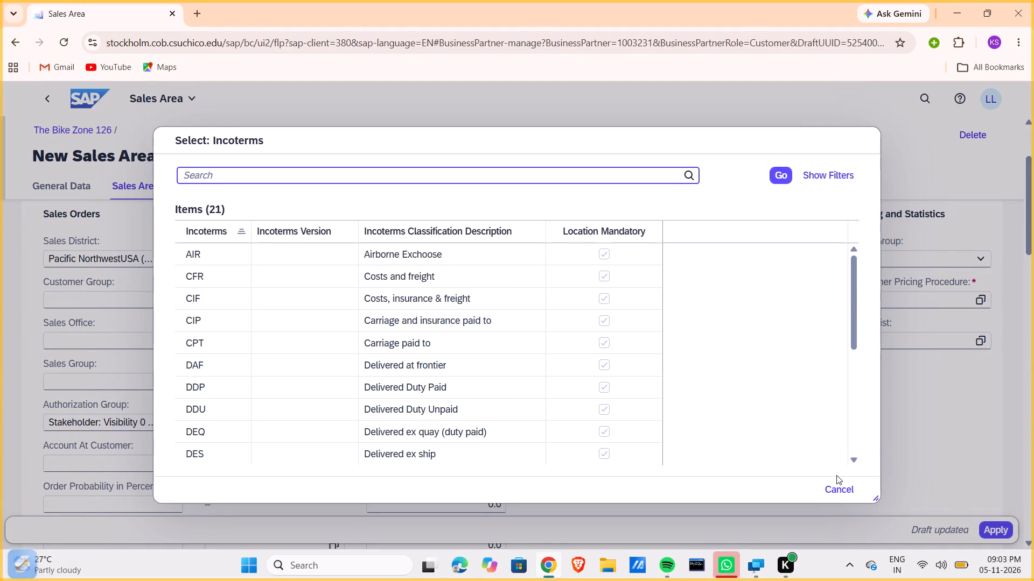
scroll(593, 344, down, 4)
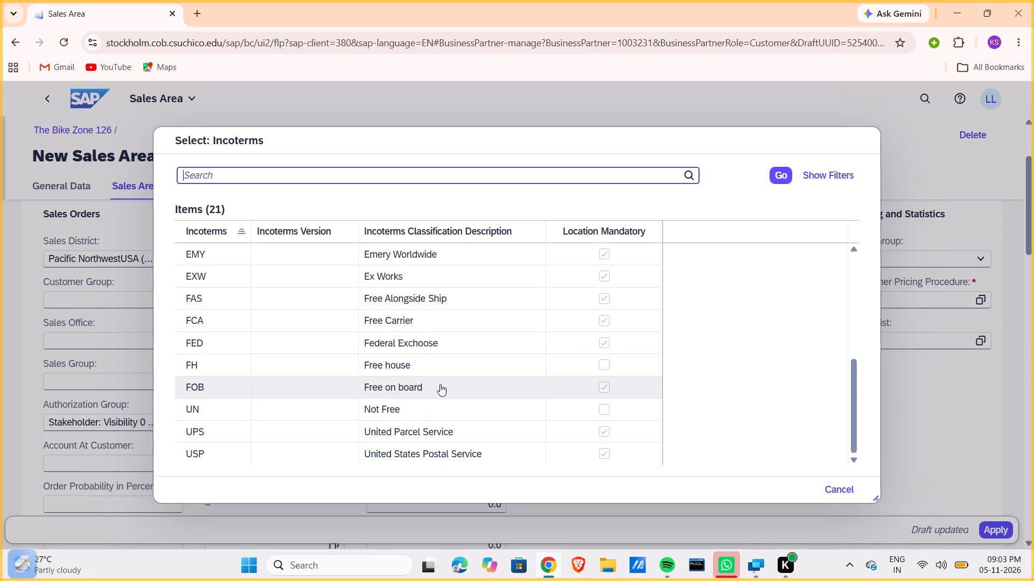
click(431, 386)
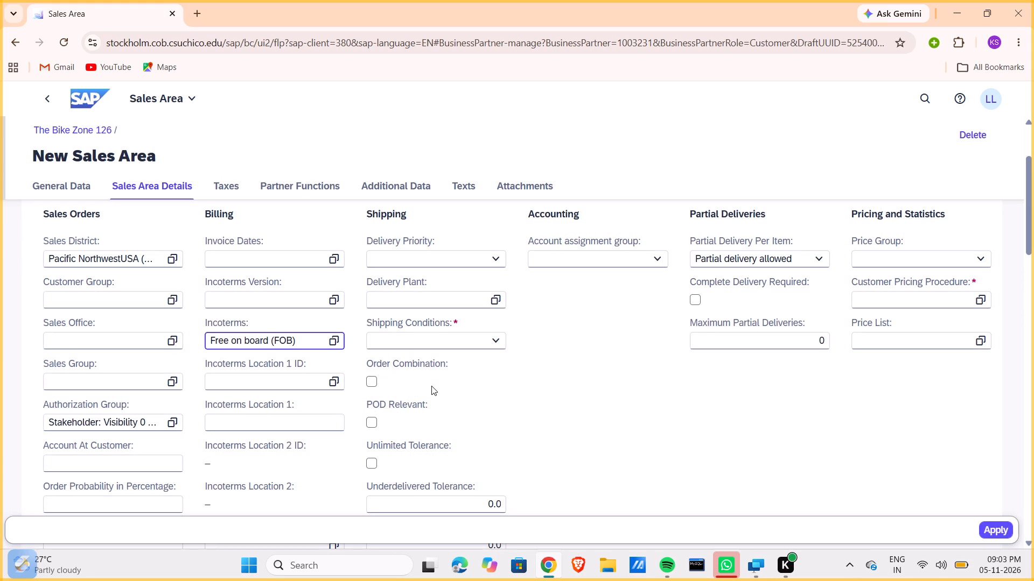
click(291, 419)
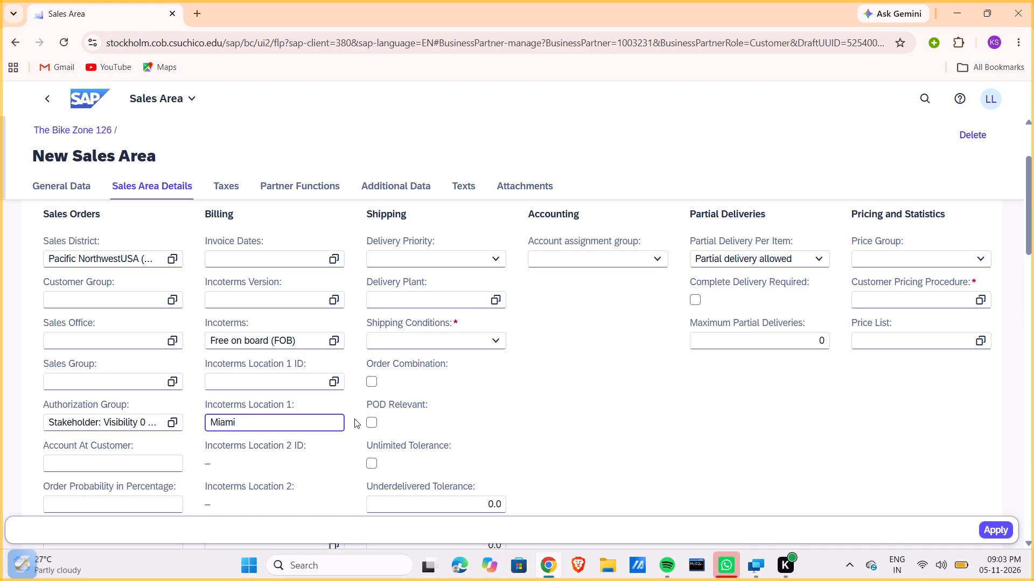
Fill the shipping details with delivery priority Normal item, delivery plant DC Miami (MI00) and shipping conditions Standard.
click(478, 263)
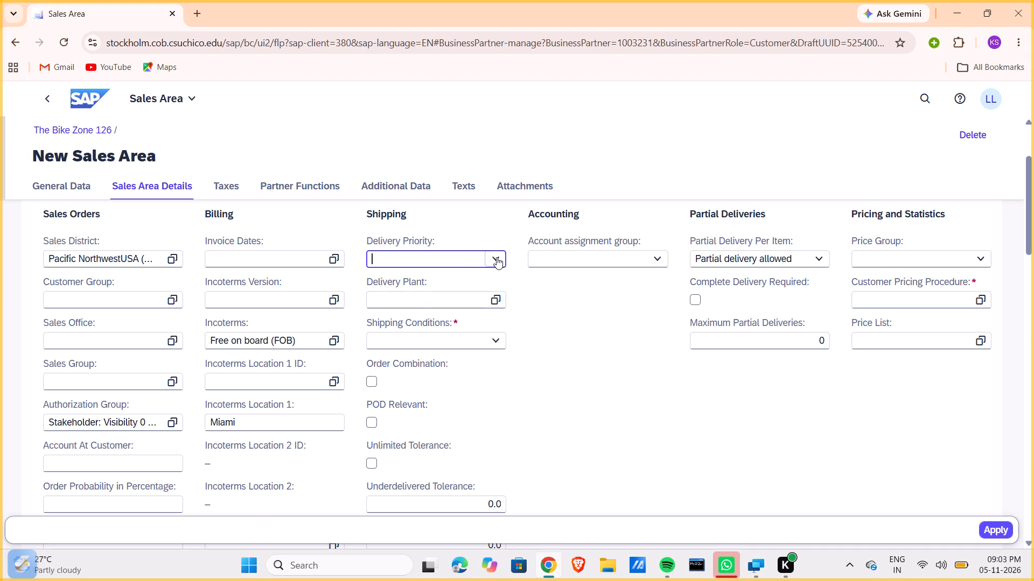
click(497, 257)
click(422, 299)
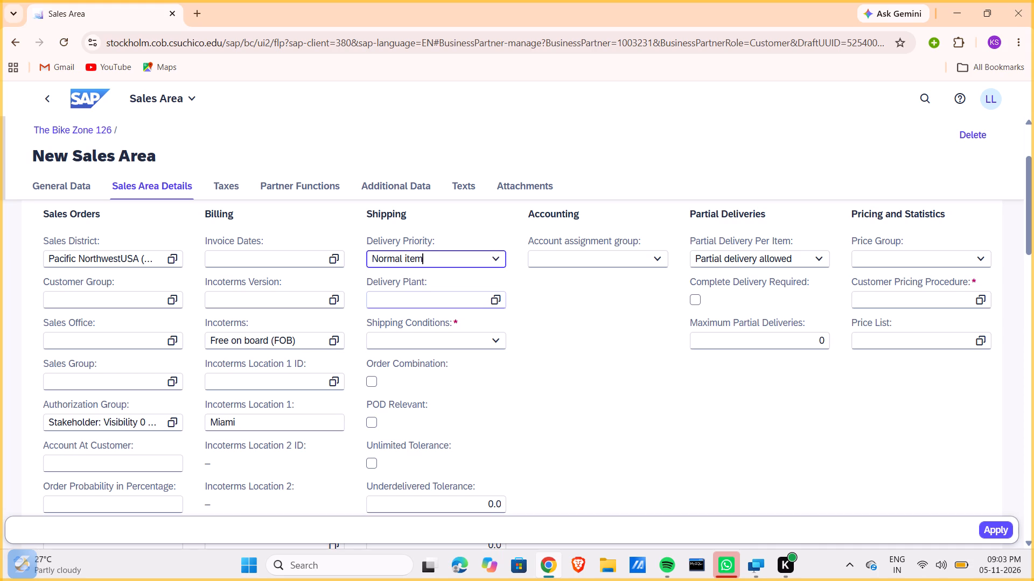
click(504, 301)
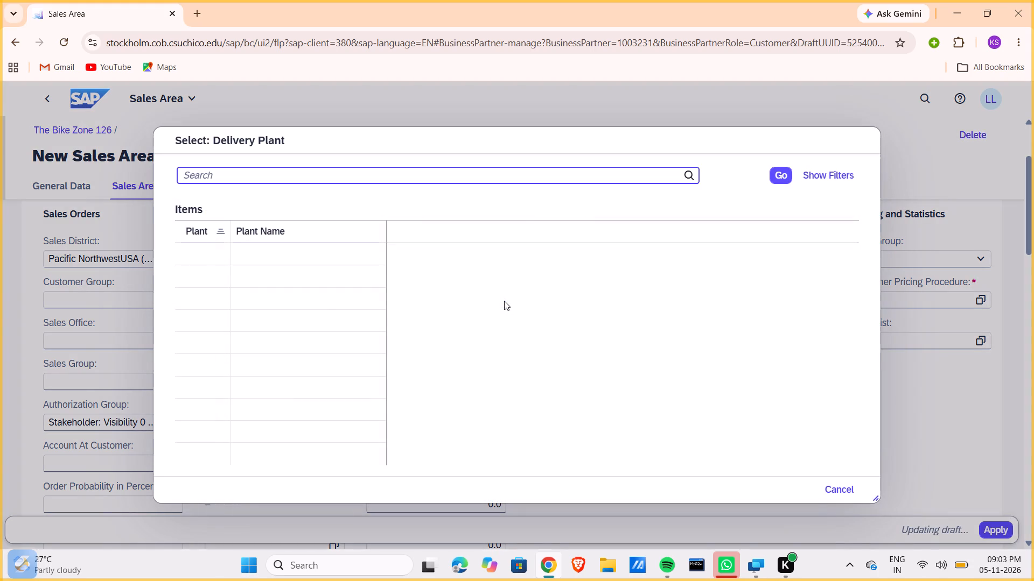
click(279, 277)
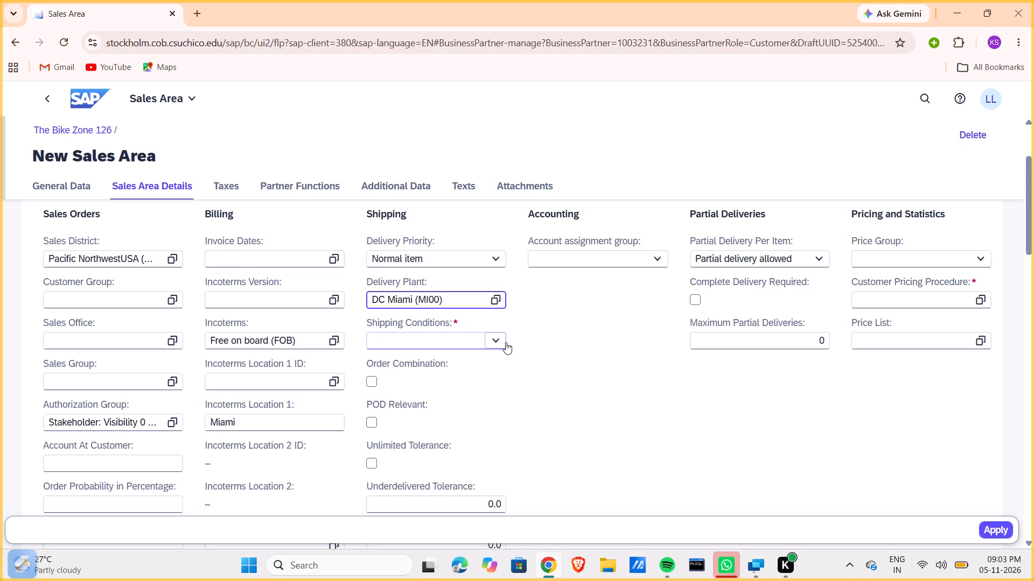
click(506, 342)
click(408, 419)
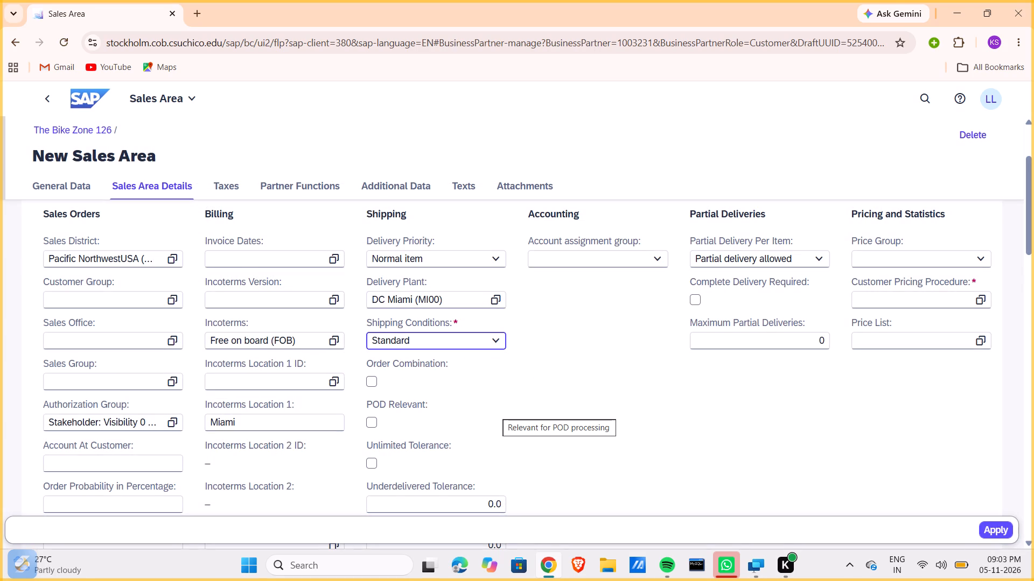
Set the account assignment group in the accounting details to Domestic Revenues.
click(627, 257)
click(661, 260)
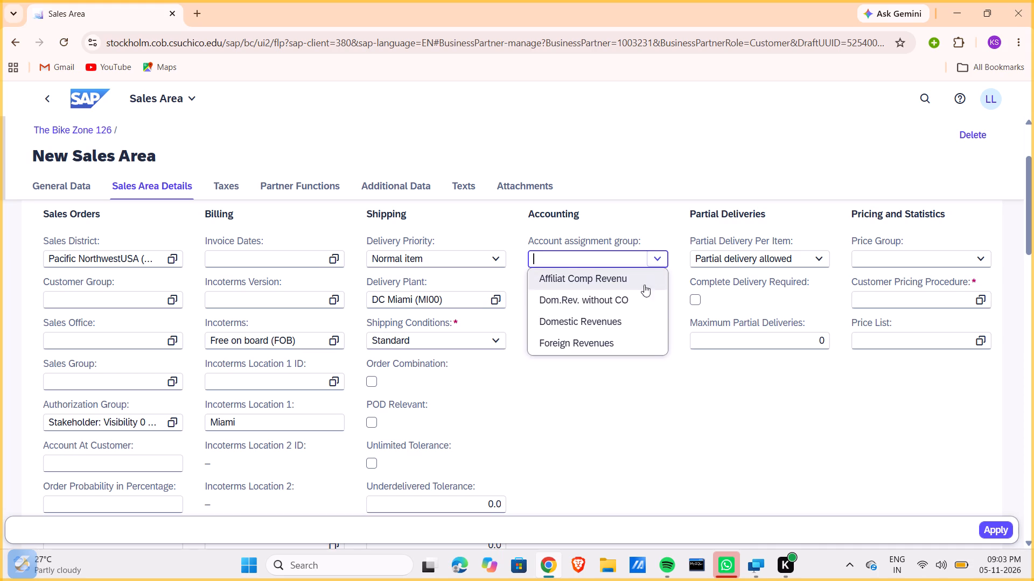
click(614, 322)
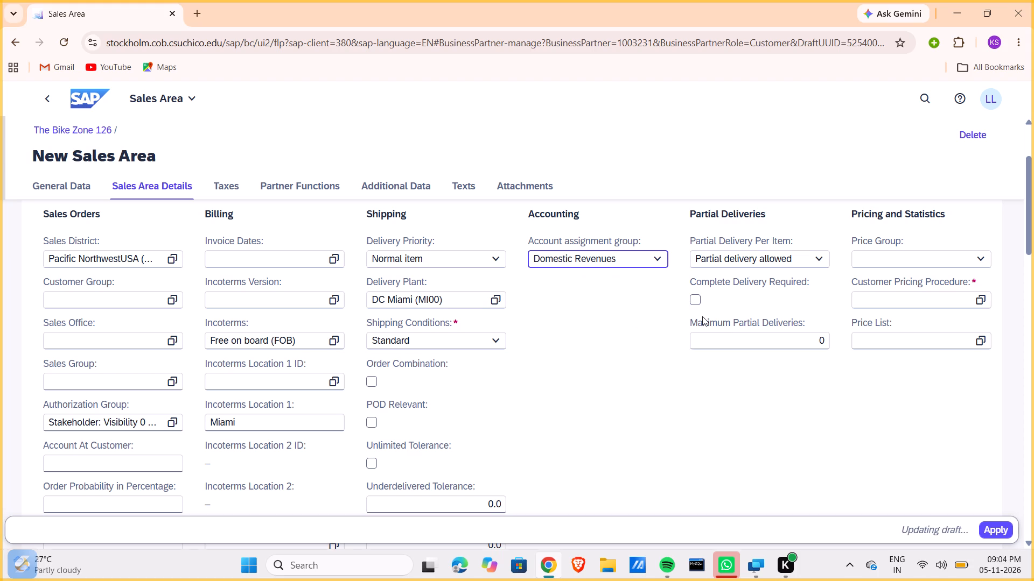
In the pricing and statistics details, set the price group to Bulk buyer and the customer pricing procedure to Standard (1).
click(983, 260)
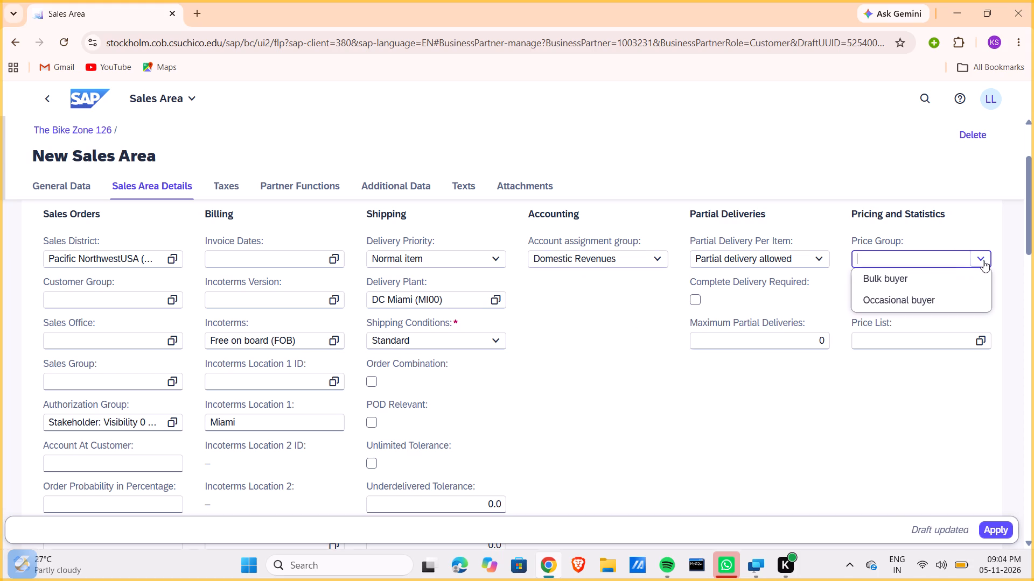
click(920, 277)
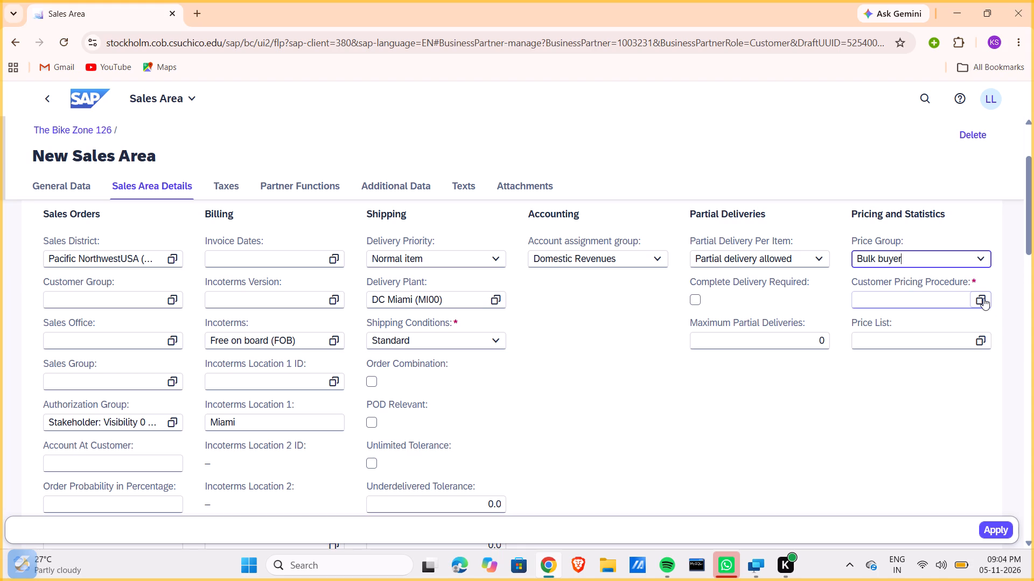
click(983, 298)
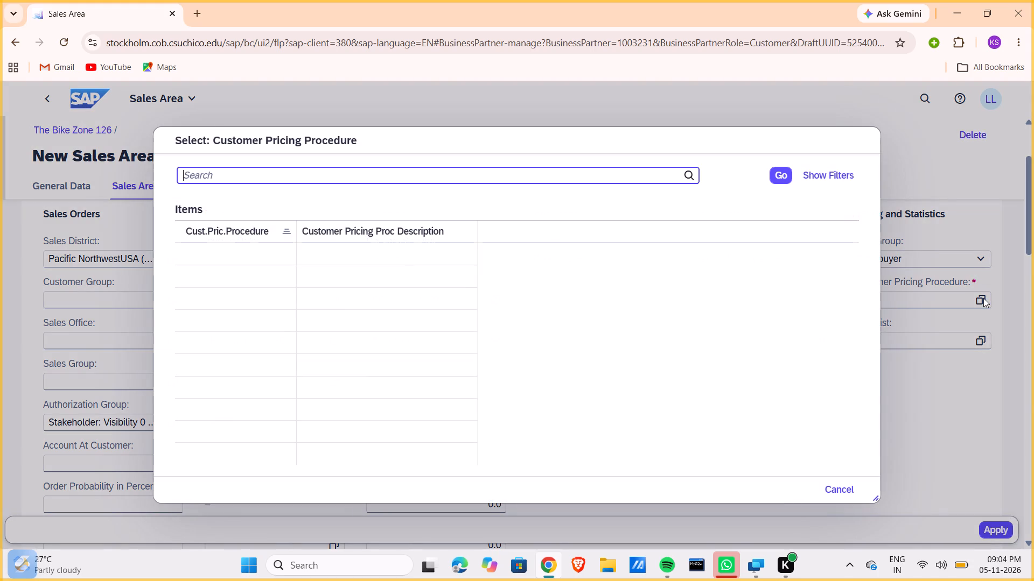
click(383, 291)
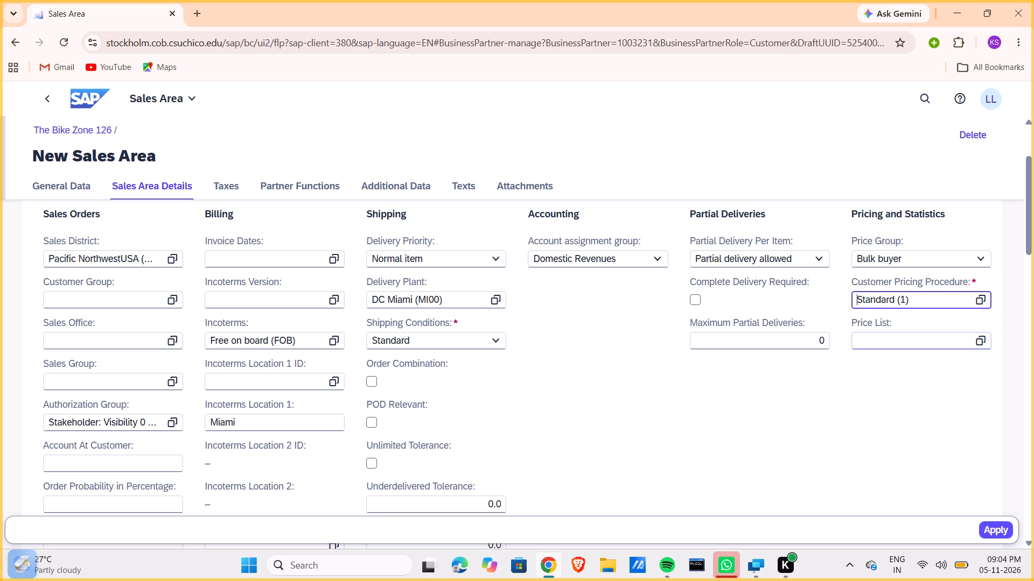
Set the sales area tax classification to 0 for the USA tax categories UTXJ, UTX2 and UTX3.
scroll(687, 366, down, 1)
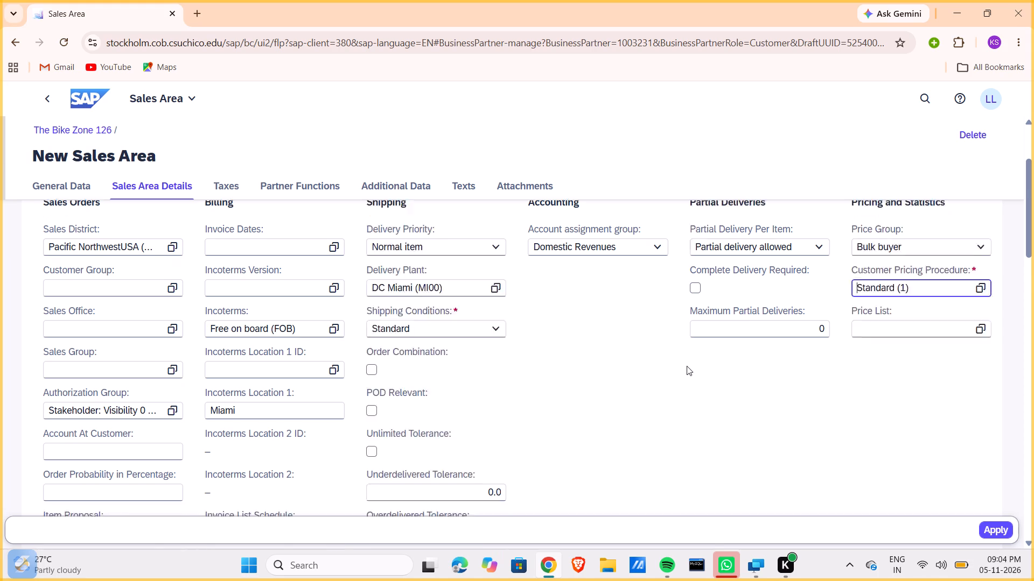
scroll(687, 366, down, 8)
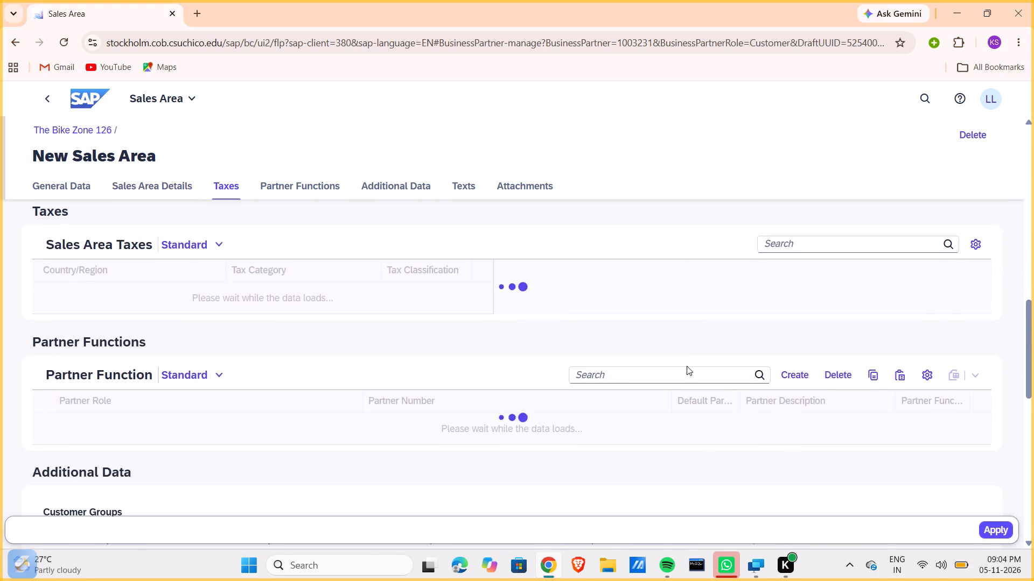
scroll(687, 366, down, 1)
scroll(687, 366, up, 1)
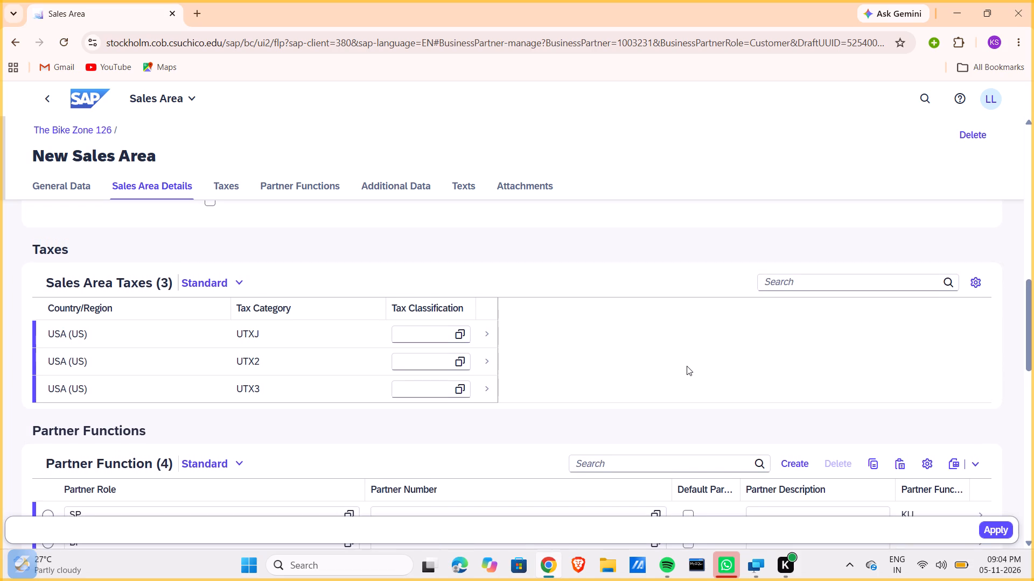
click(438, 334)
key(0)
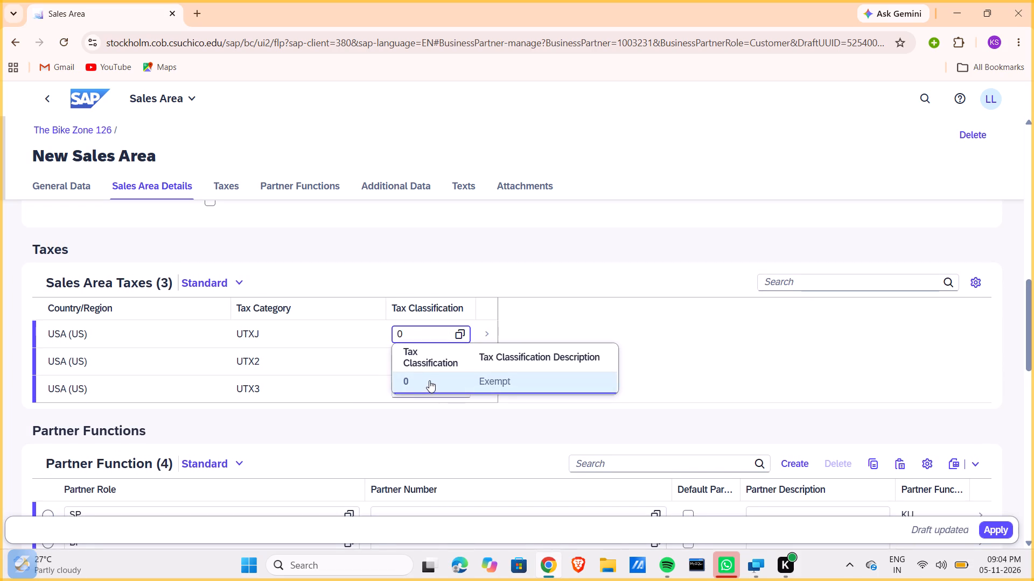
click(429, 380)
click(417, 364)
key(0)
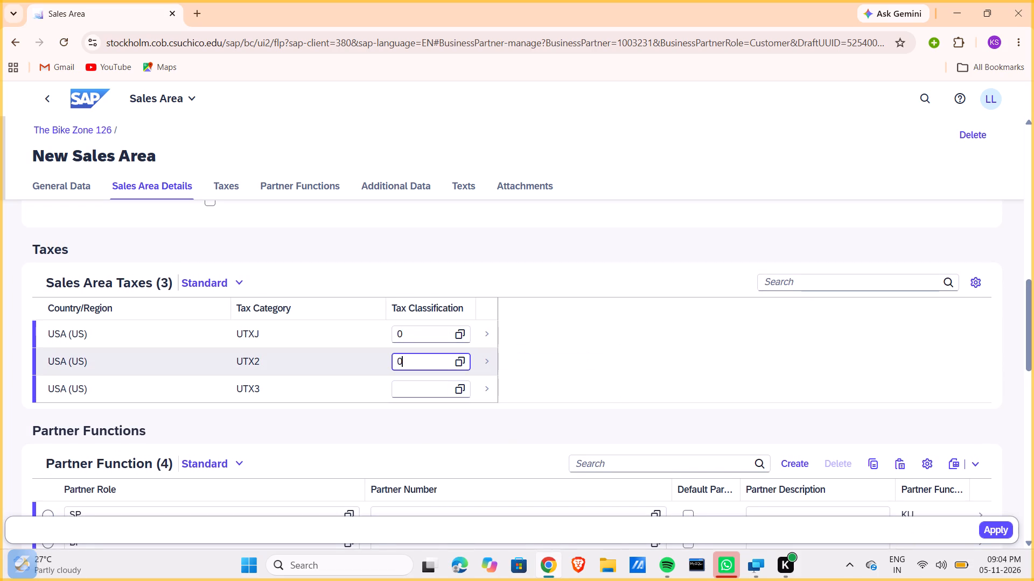
click(435, 401)
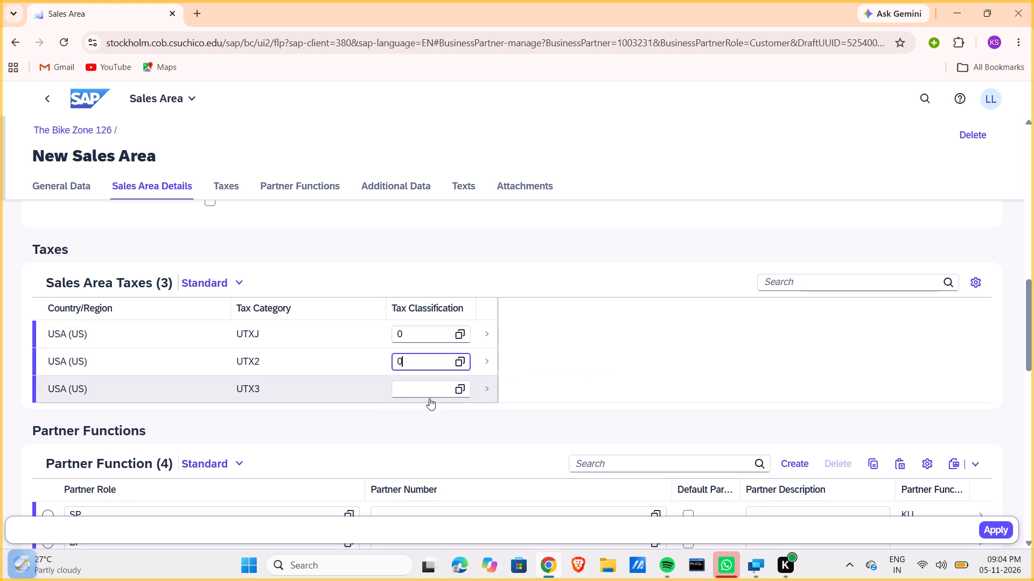
click(420, 389)
key(0)
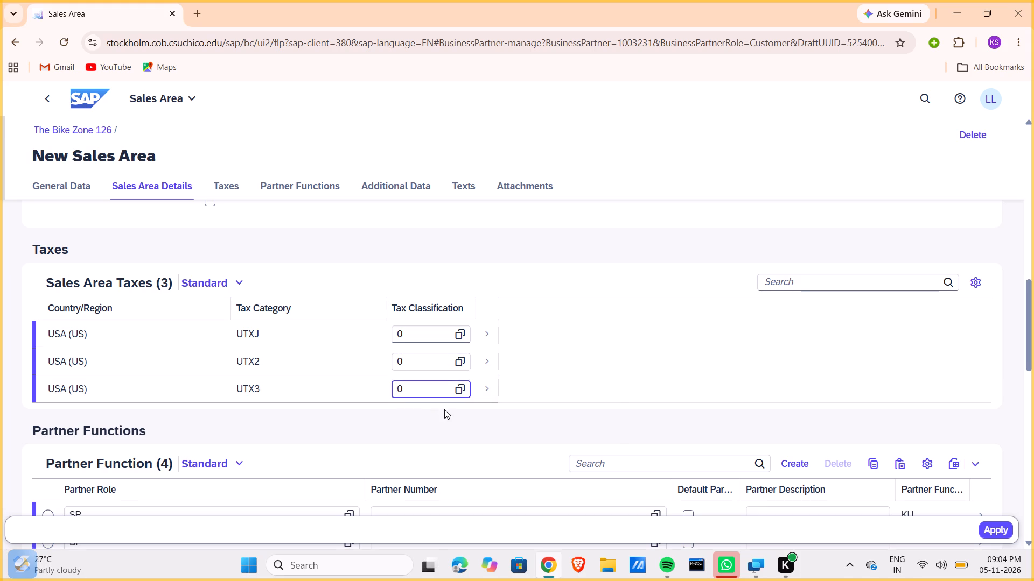
click(448, 430)
Apply the new sales area entries and the customer role data to the business partner The Bike Zone 126.
click(997, 528)
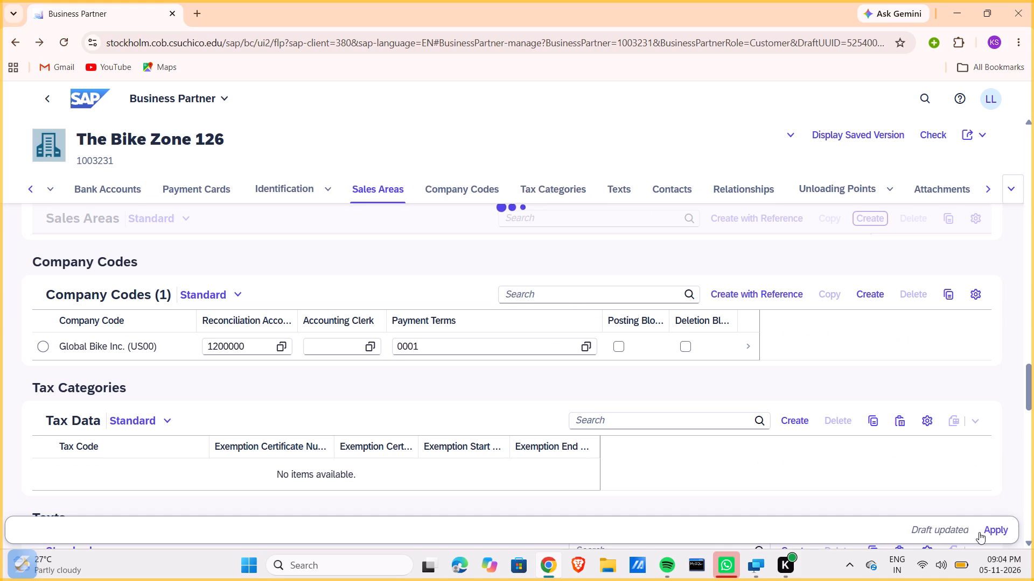
click(994, 533)
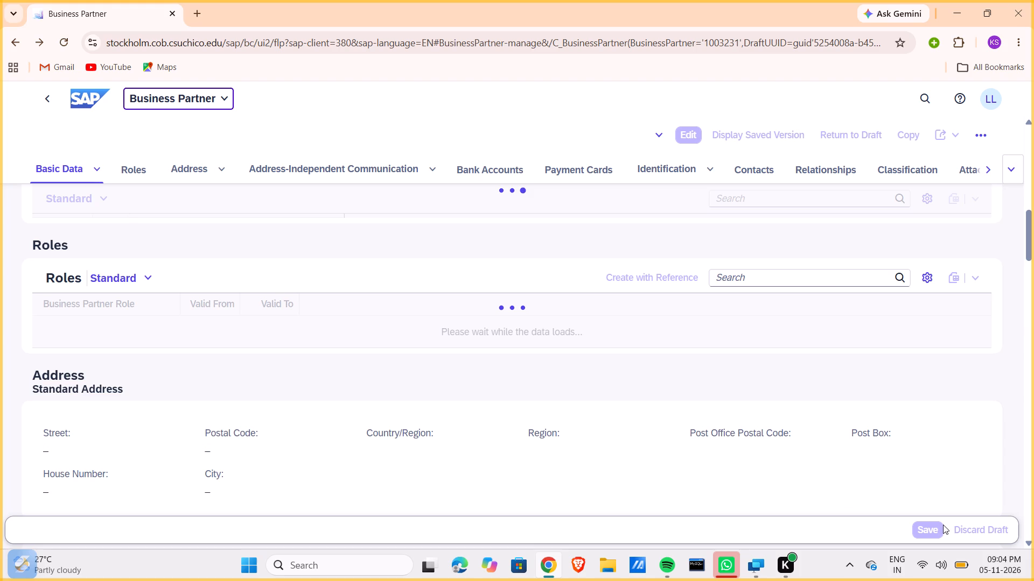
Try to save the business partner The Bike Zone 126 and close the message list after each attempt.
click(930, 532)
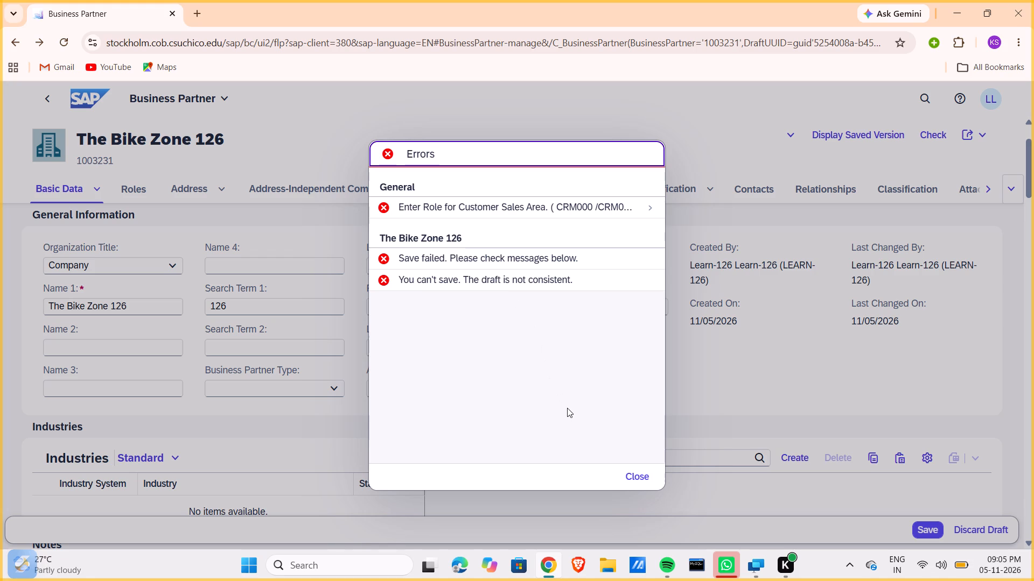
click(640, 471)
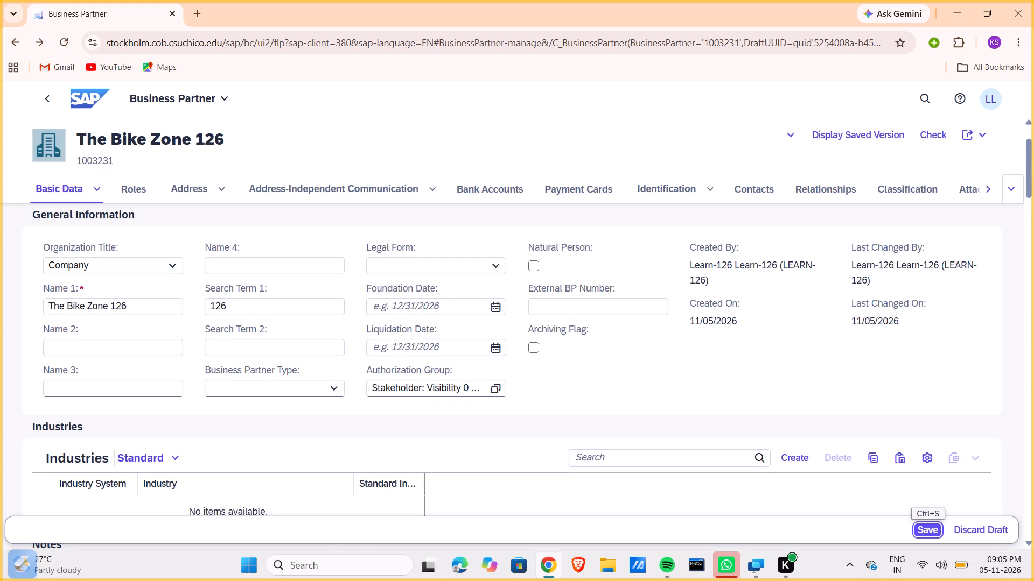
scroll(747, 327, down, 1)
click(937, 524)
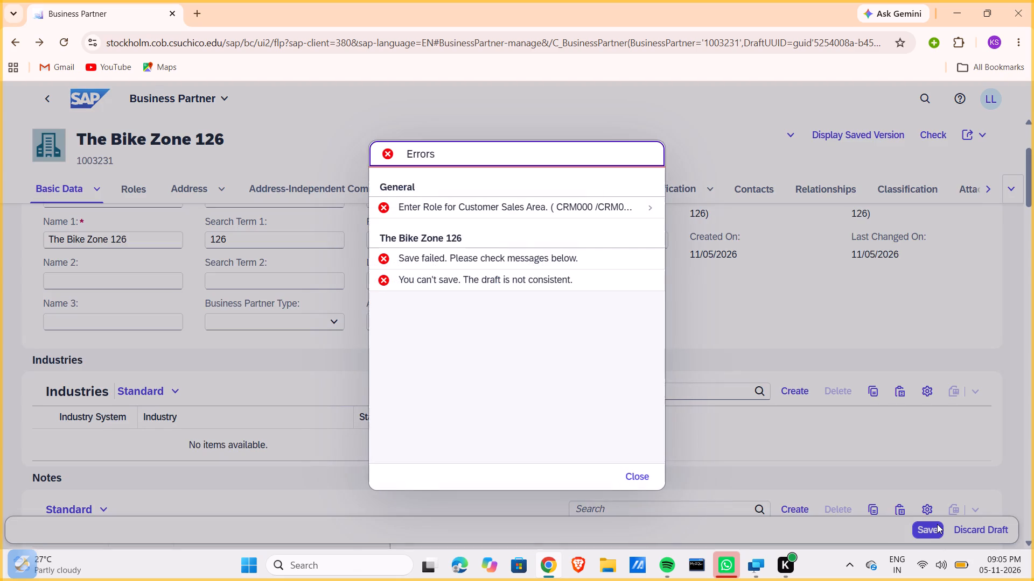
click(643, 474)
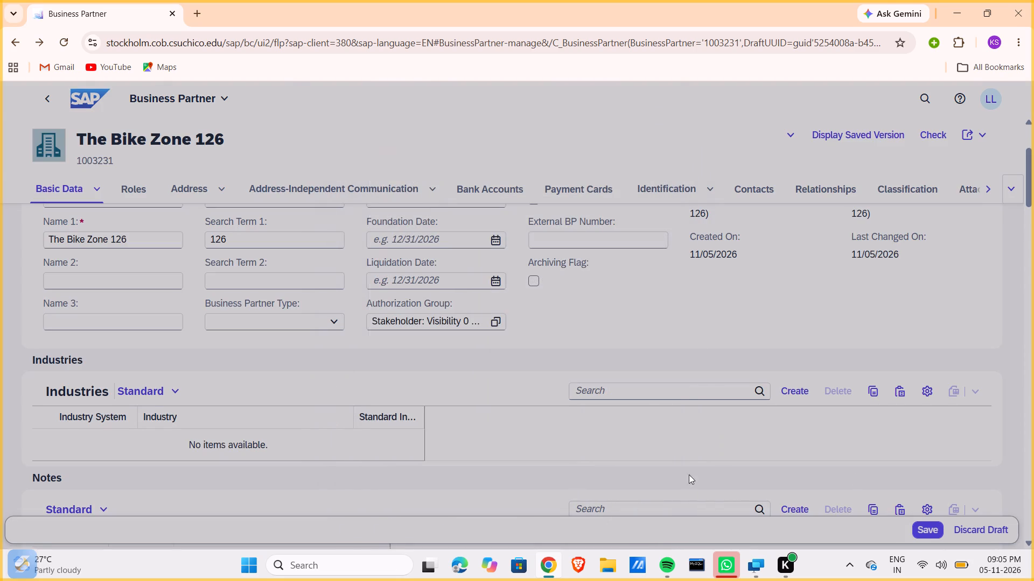
Discard the draft of business partner The Bike Zone 126.
click(989, 519)
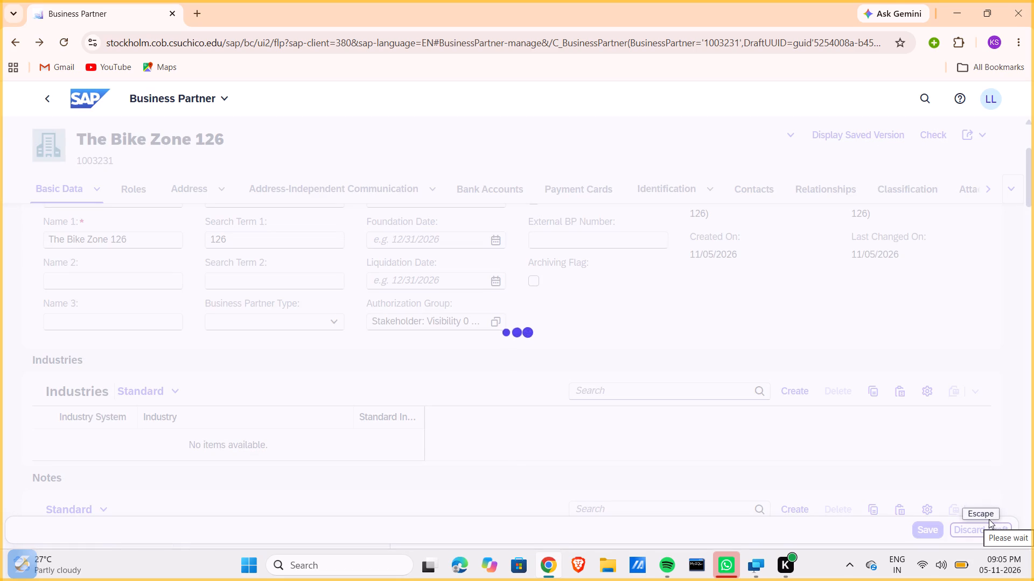
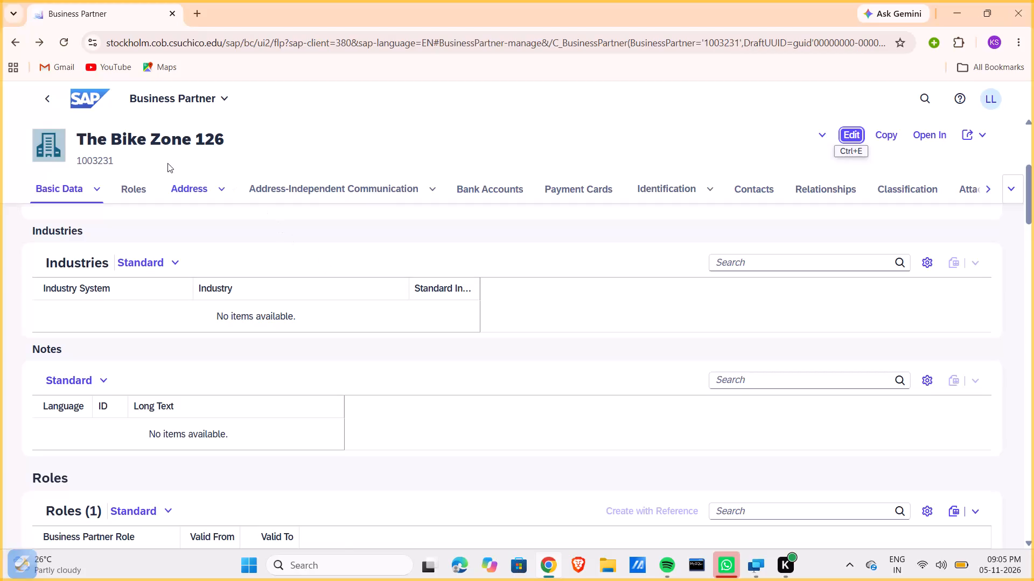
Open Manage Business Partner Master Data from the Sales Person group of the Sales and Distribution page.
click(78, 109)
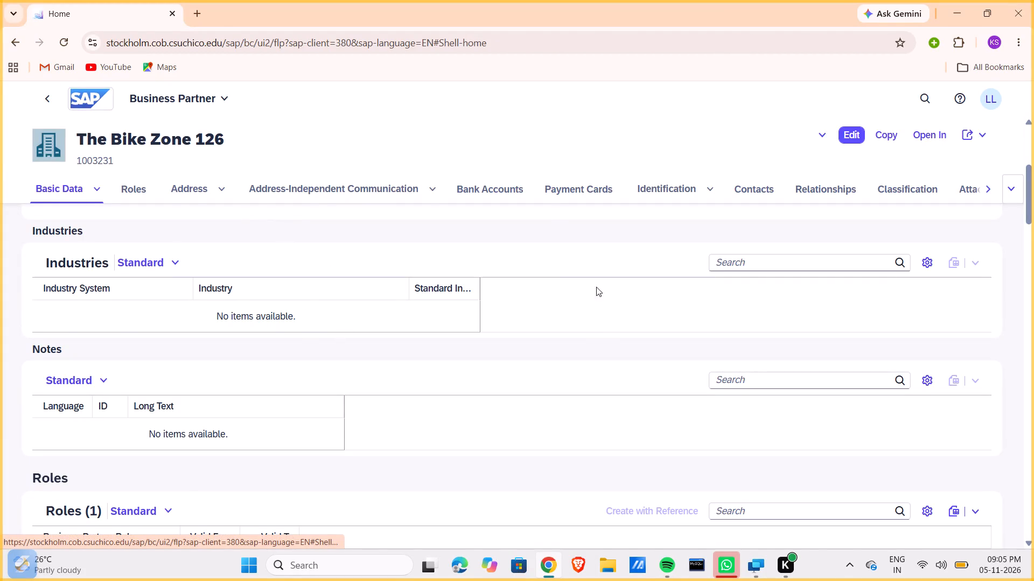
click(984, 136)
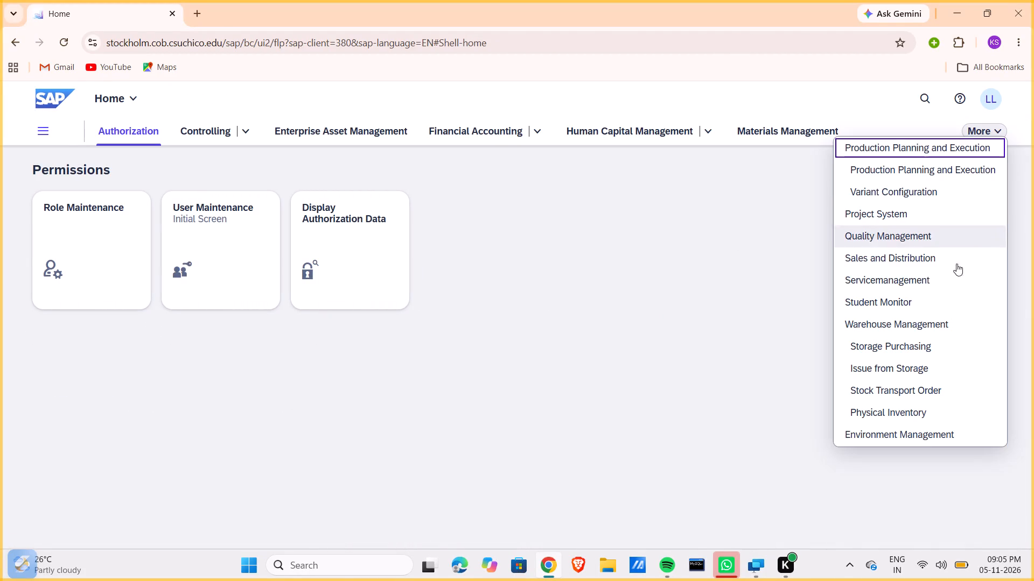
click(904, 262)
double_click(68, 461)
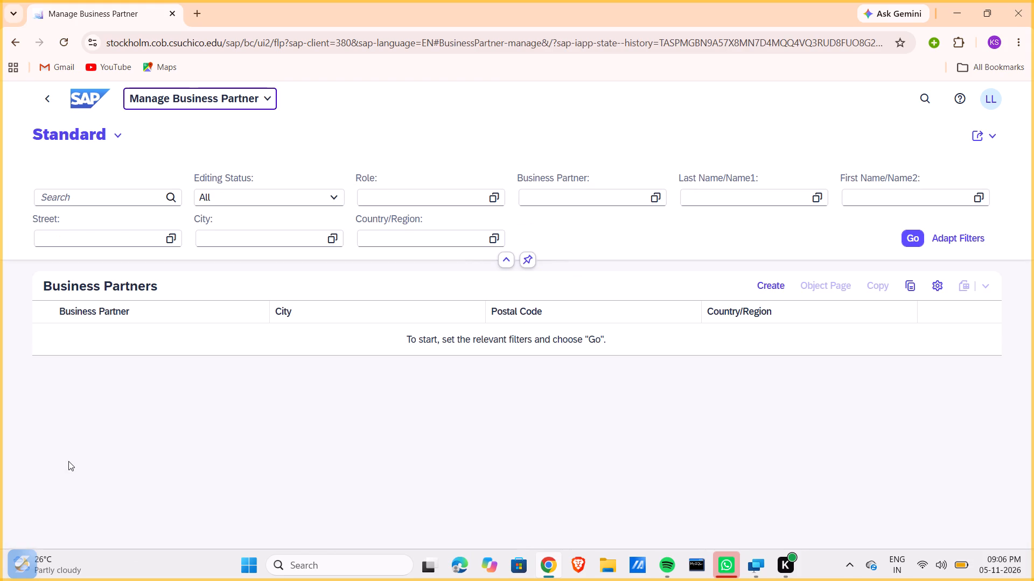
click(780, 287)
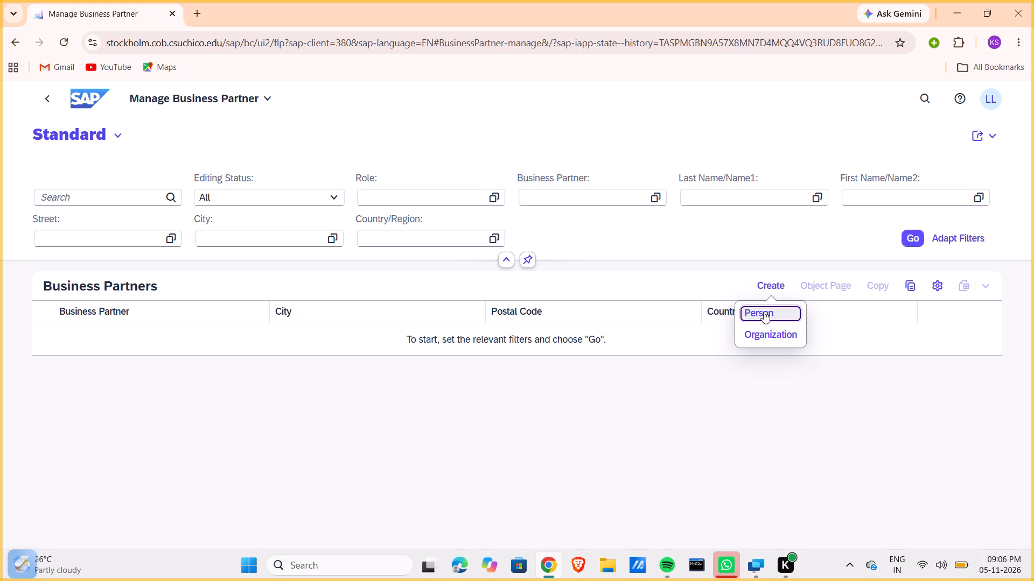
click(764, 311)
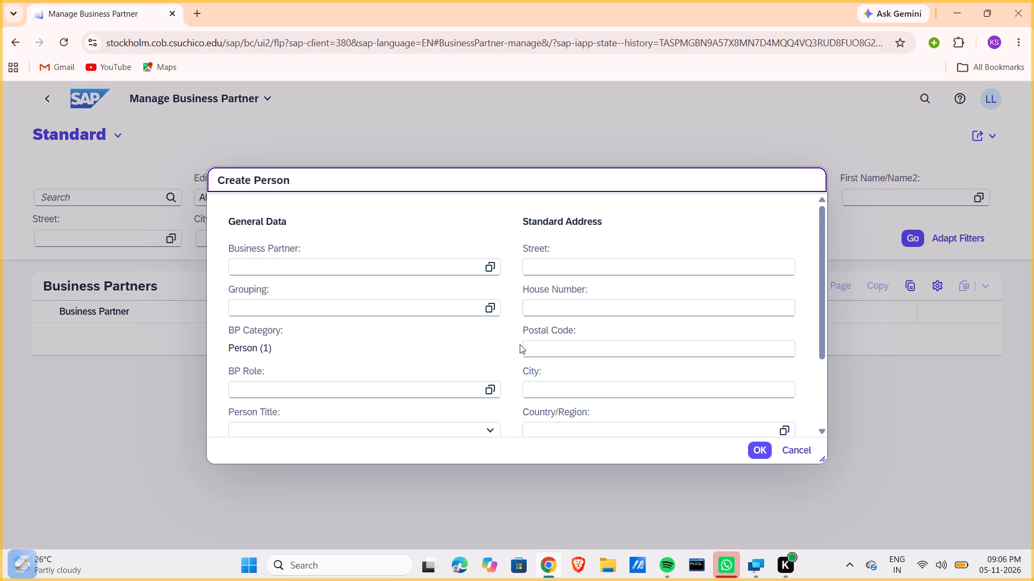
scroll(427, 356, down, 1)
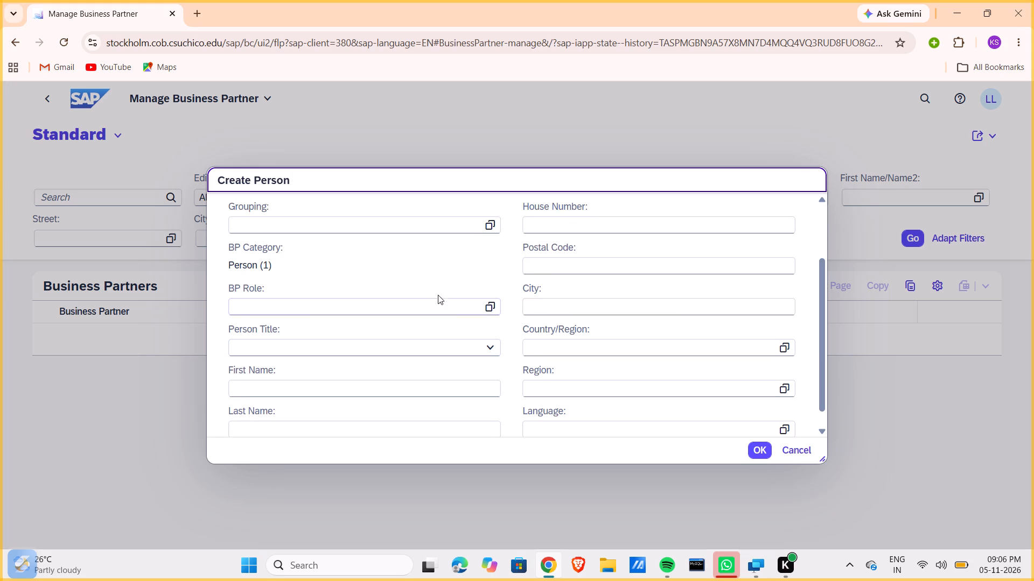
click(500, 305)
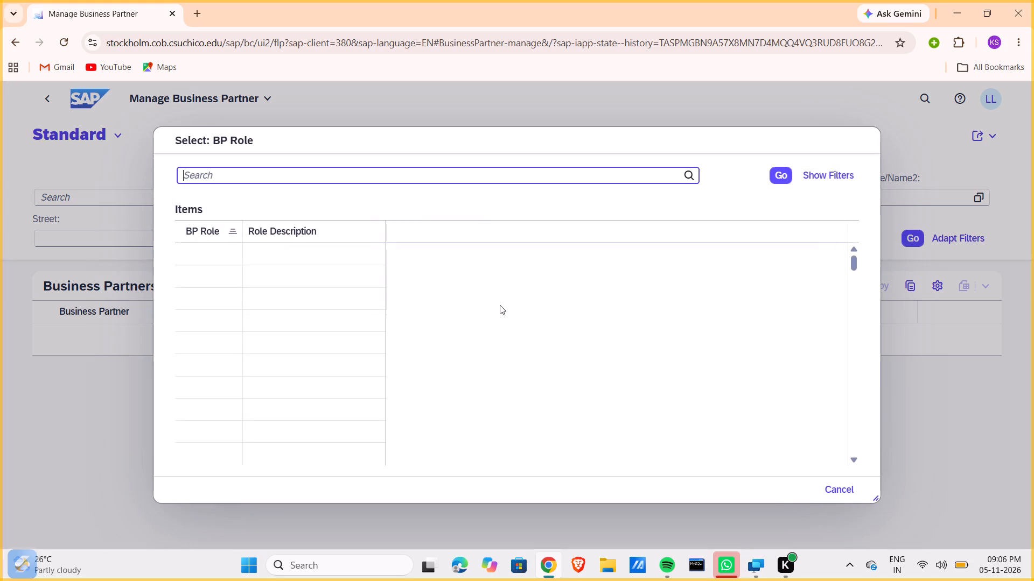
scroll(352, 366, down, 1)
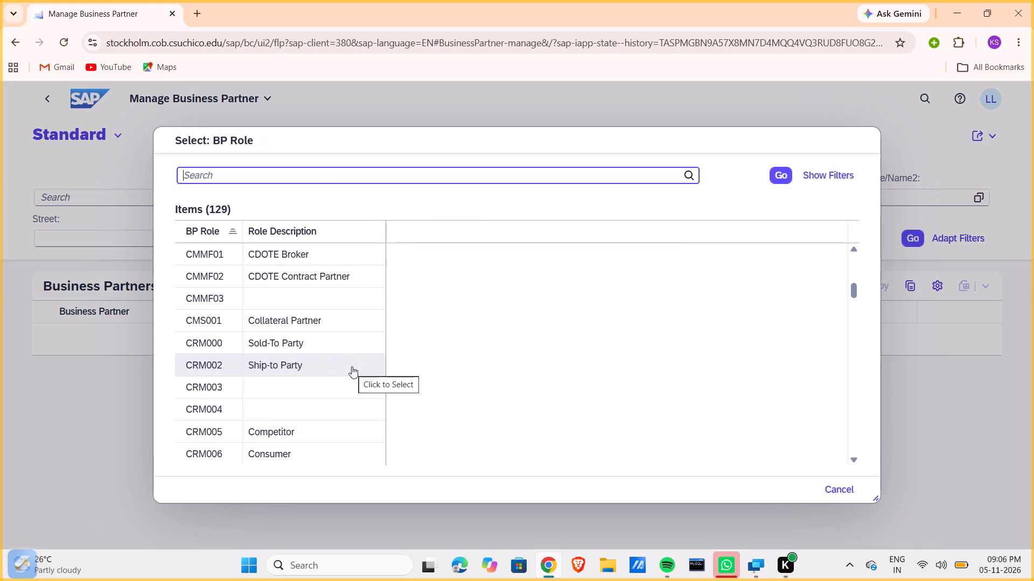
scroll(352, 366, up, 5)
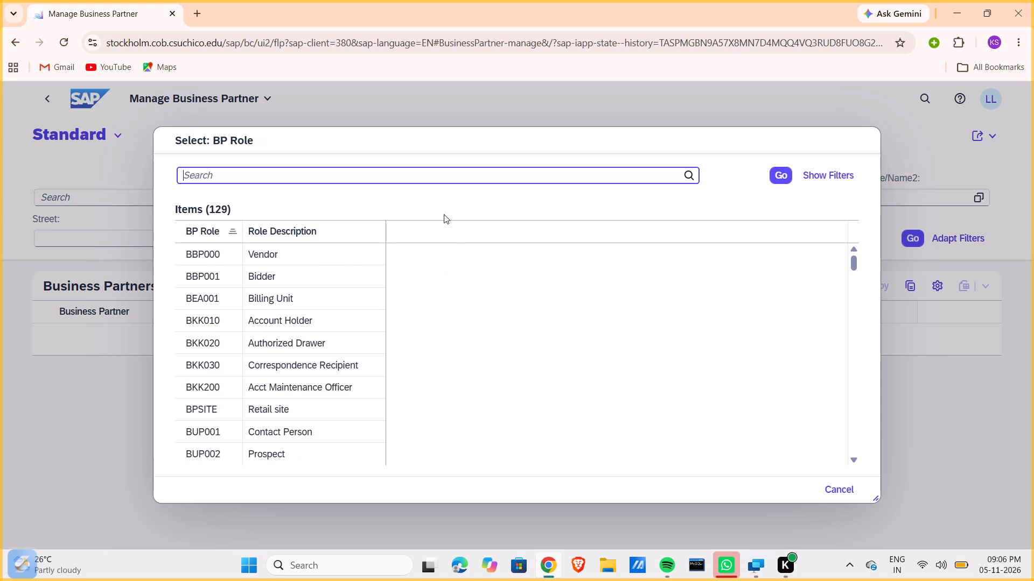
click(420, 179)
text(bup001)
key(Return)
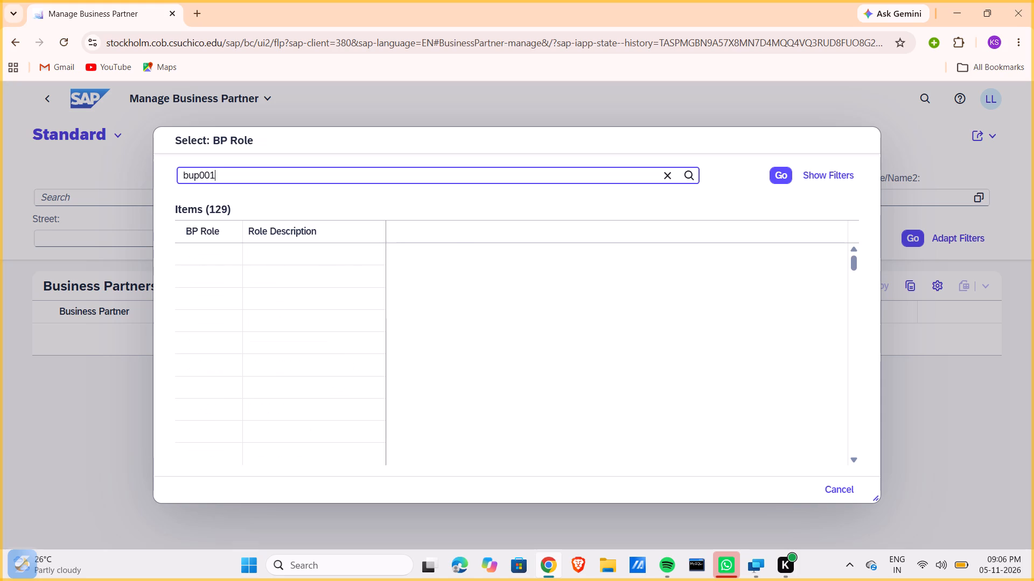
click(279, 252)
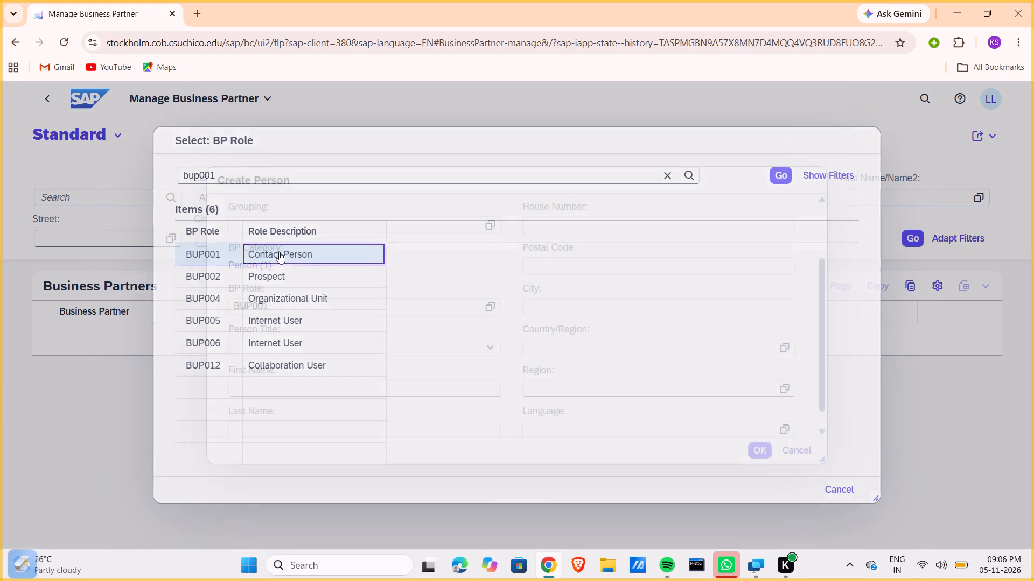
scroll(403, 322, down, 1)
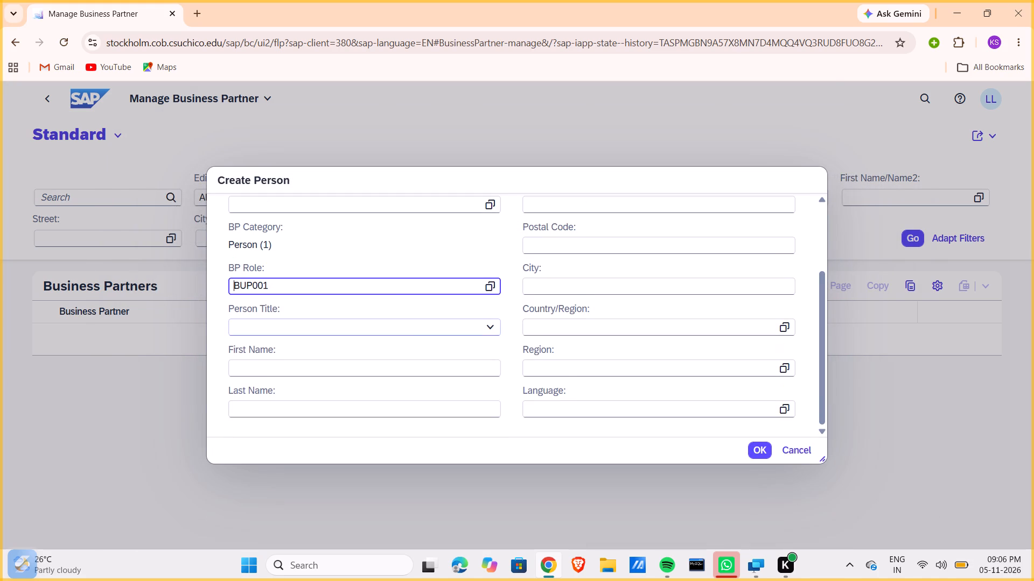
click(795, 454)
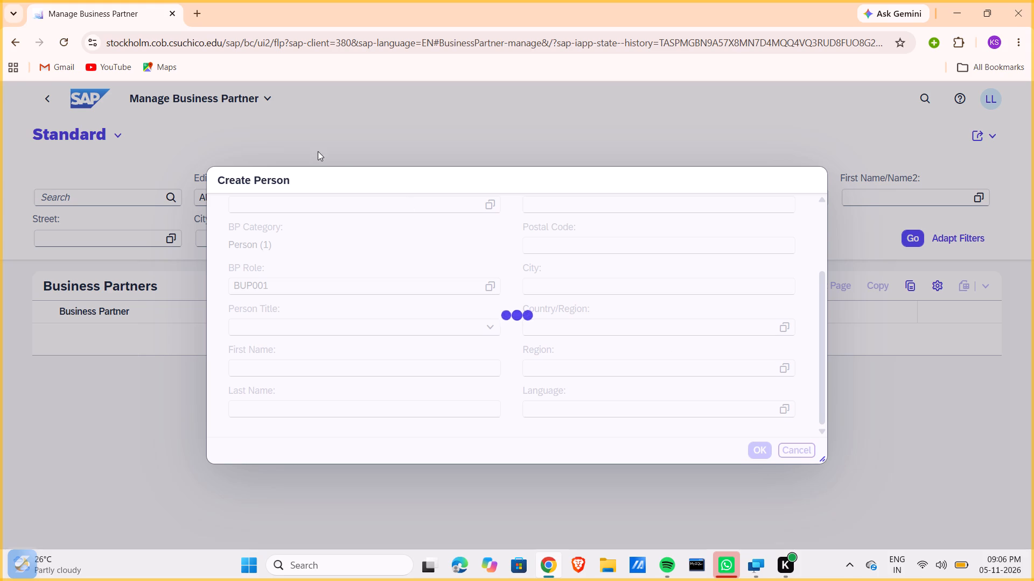
Return to the home page and open Manage Business Partner Master Data from the Sales Representative group under Sales and Distribution.
click(96, 103)
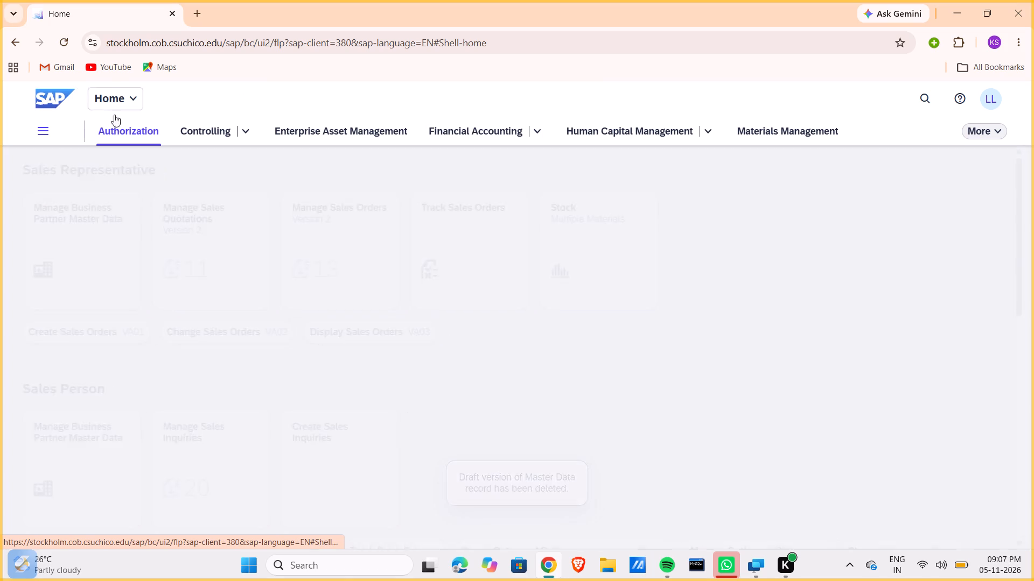
click(970, 130)
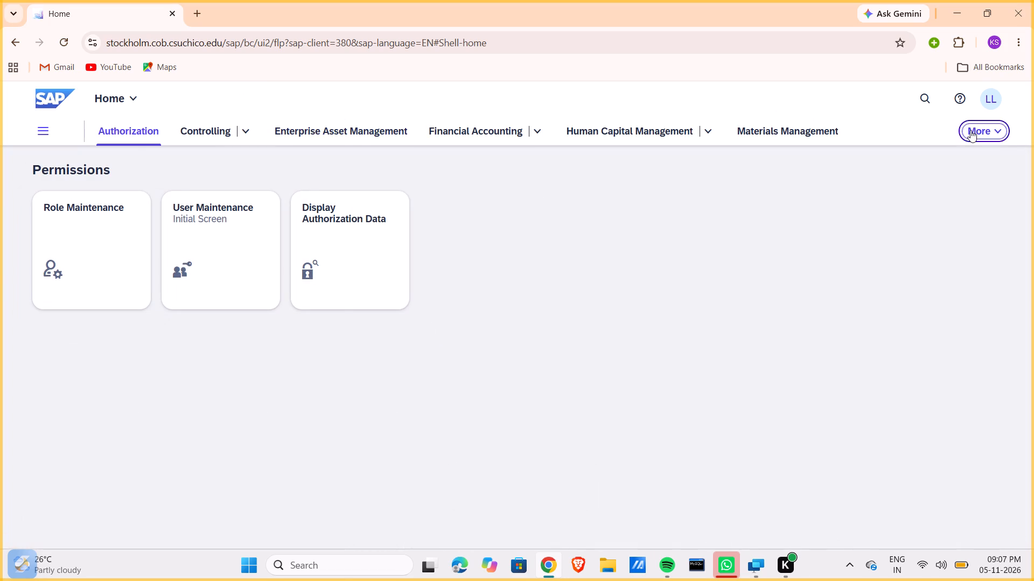
click(894, 259)
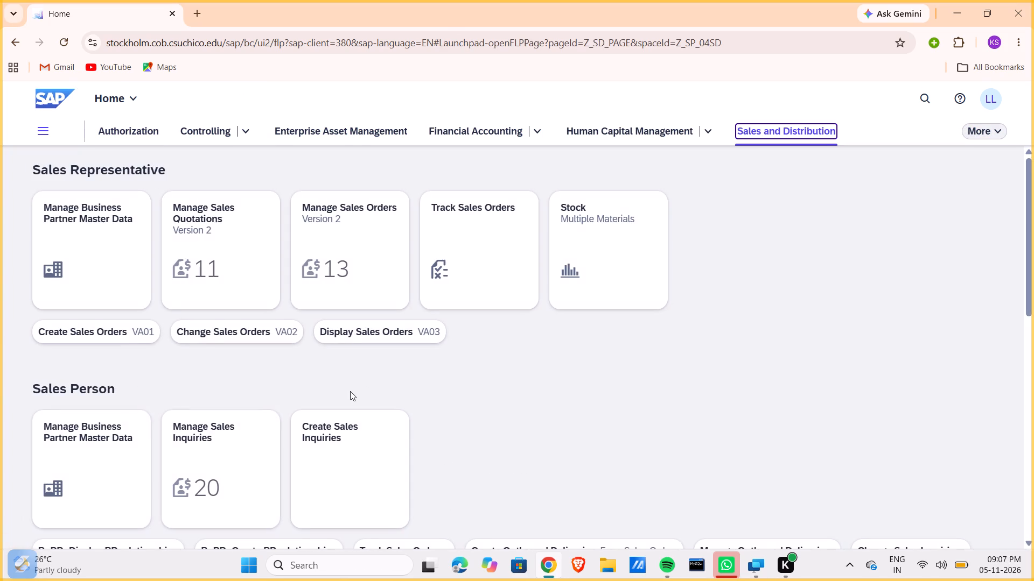
scroll(88, 440, down, 2)
scroll(88, 440, up, 3)
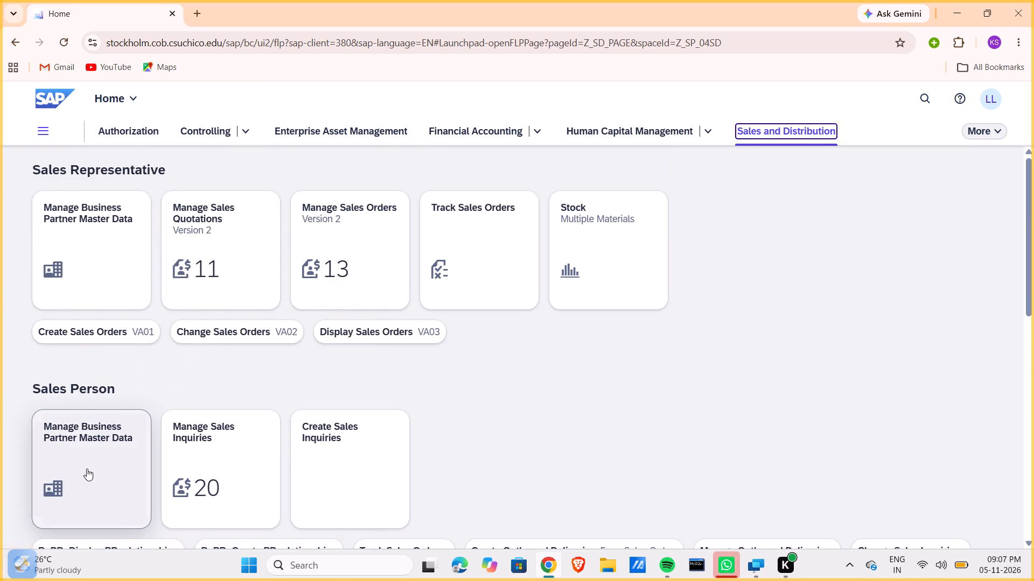
double_click(54, 206)
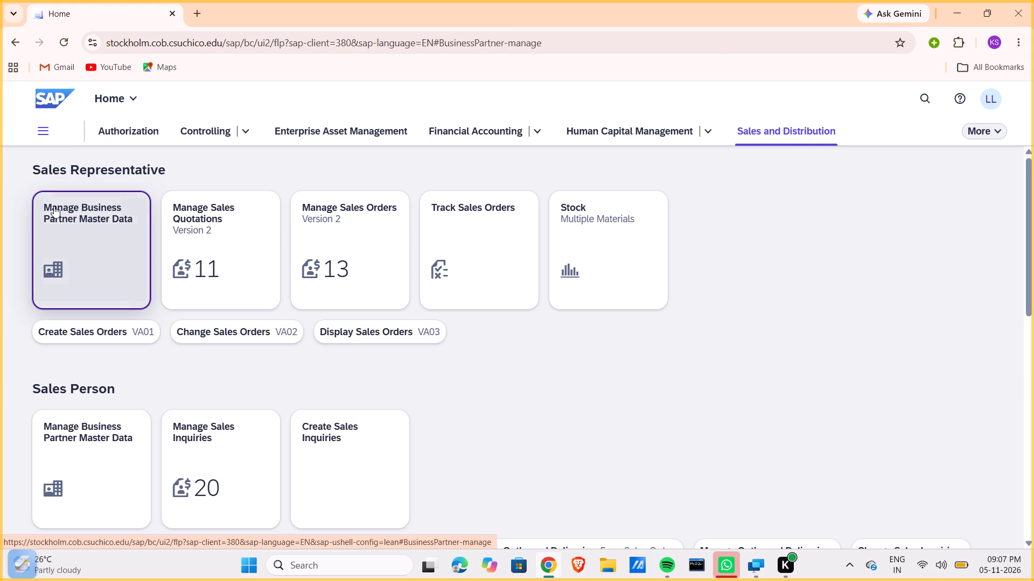
double_click(54, 206)
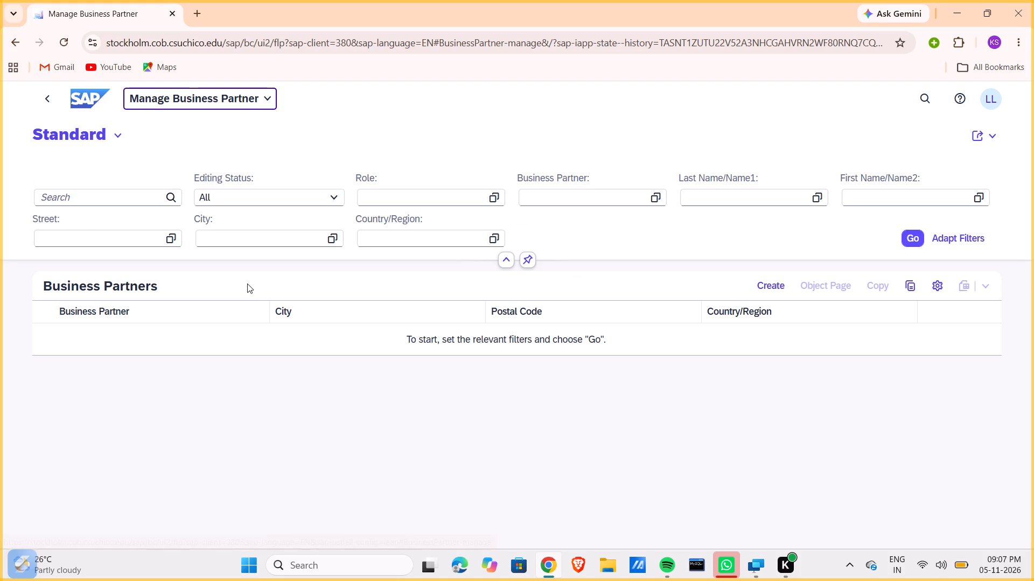
Open the Business Partner filter of the business partner list for entry.
click(541, 193)
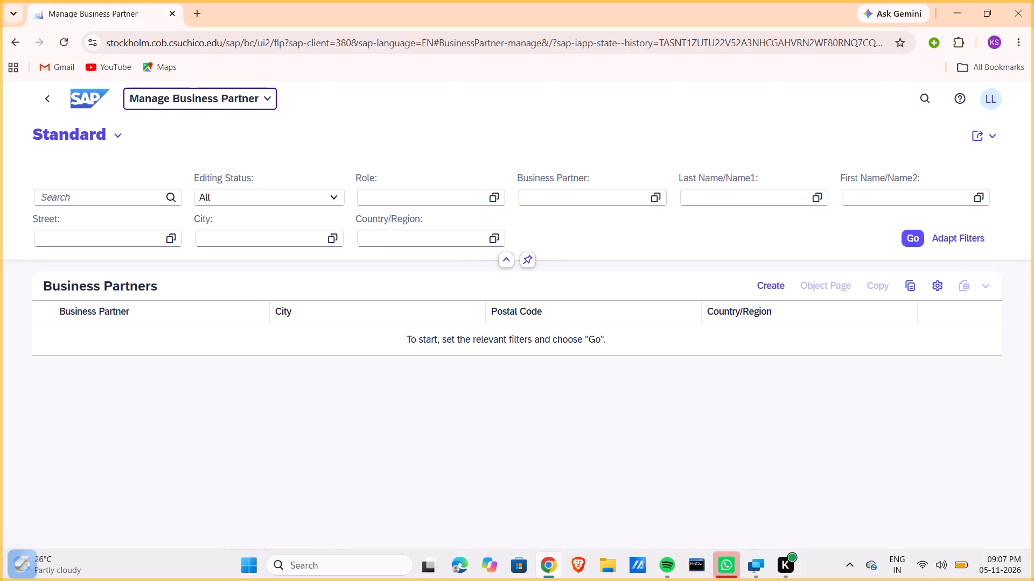